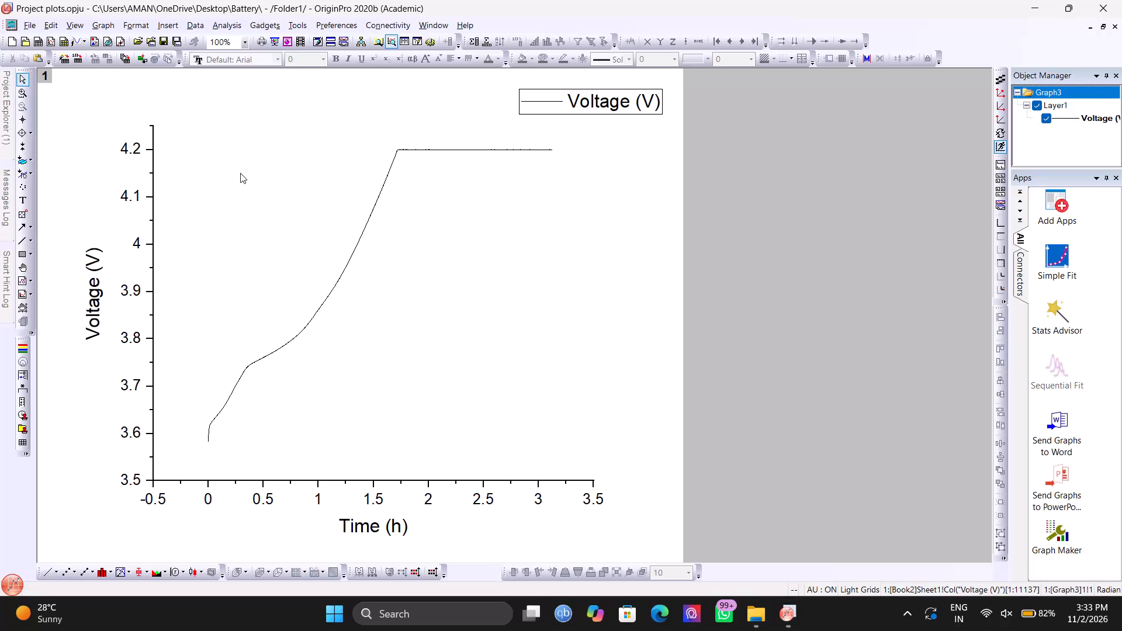
# Examine Graph2, Graph3 and Graph1 in Folder1 of the Project plots project.
pyautogui.click(4, 108)
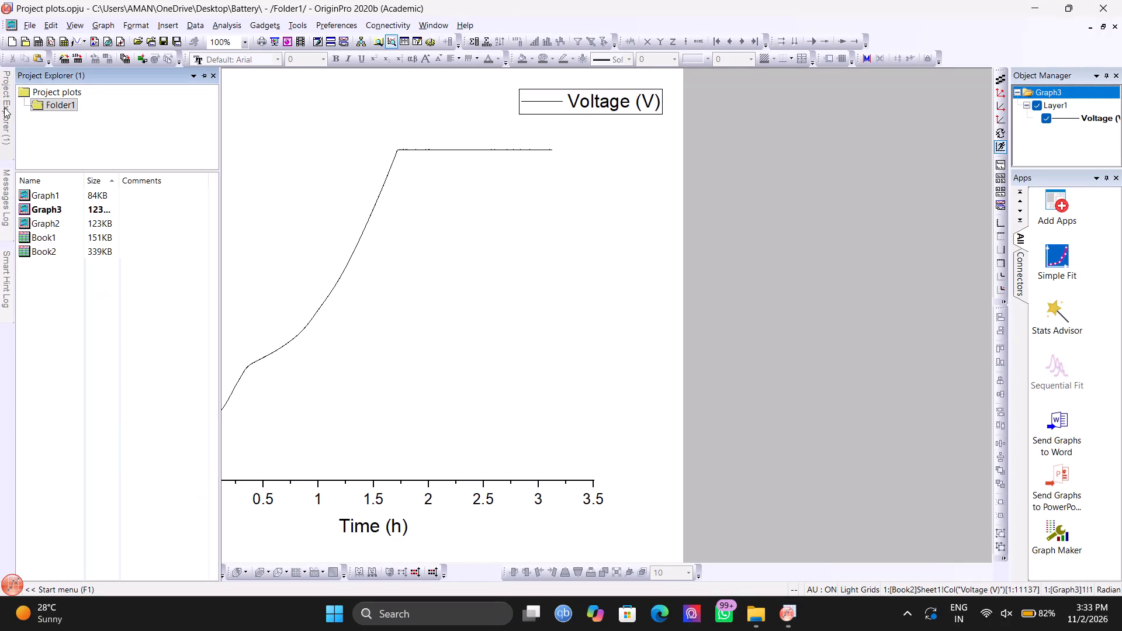
pyautogui.click(64, 195)
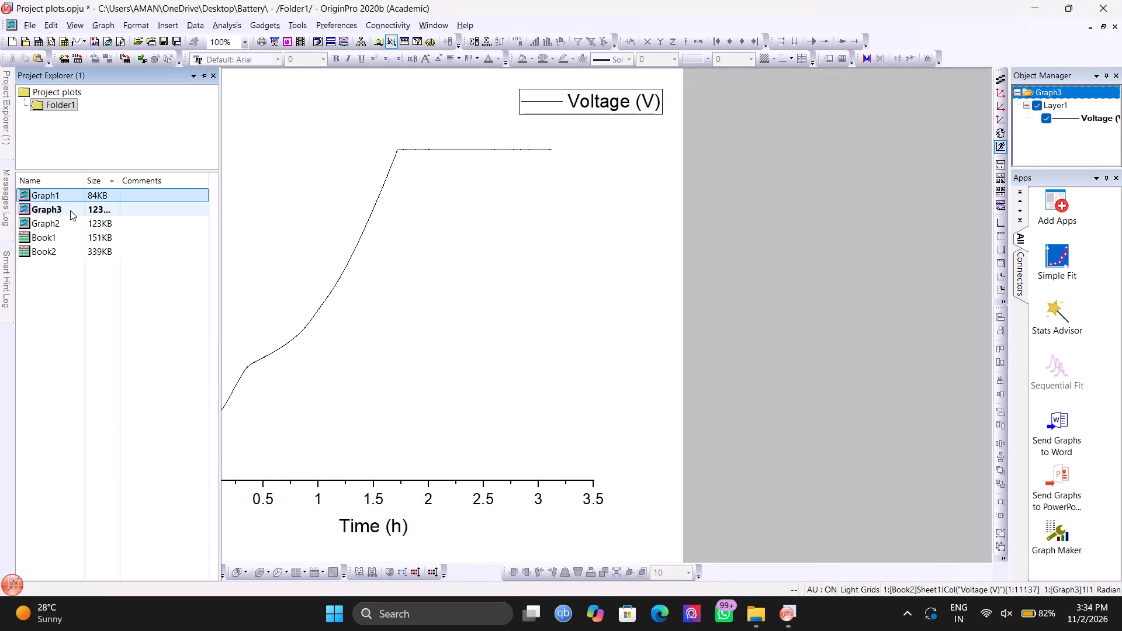
pyautogui.click(70, 210)
pyautogui.click(48, 224)
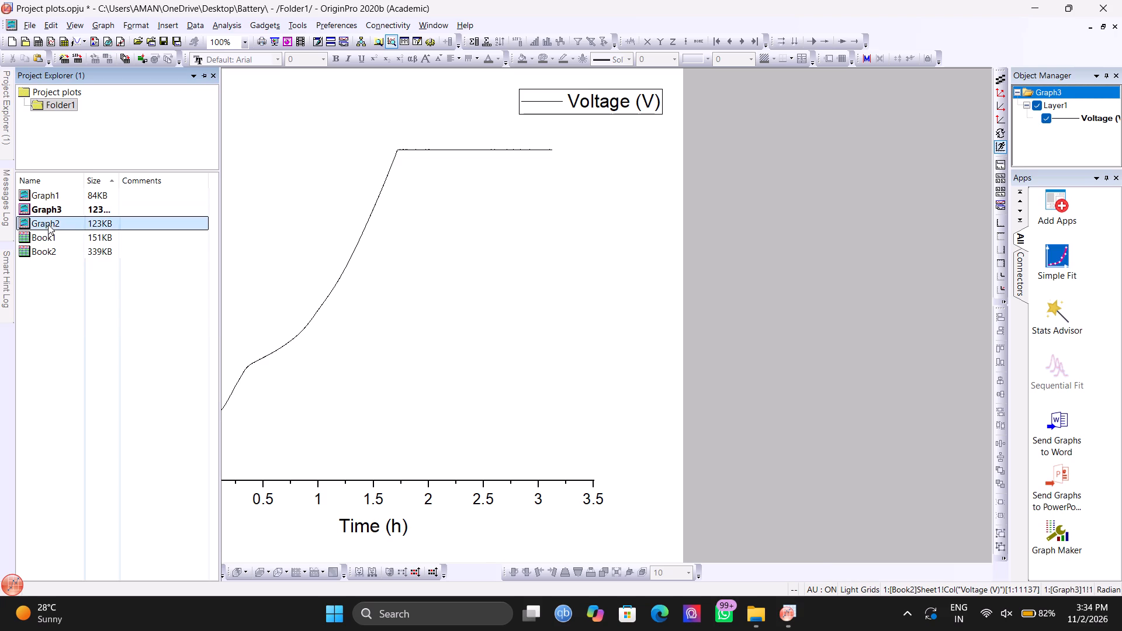
pyautogui.click(43, 236)
pyautogui.click(61, 253)
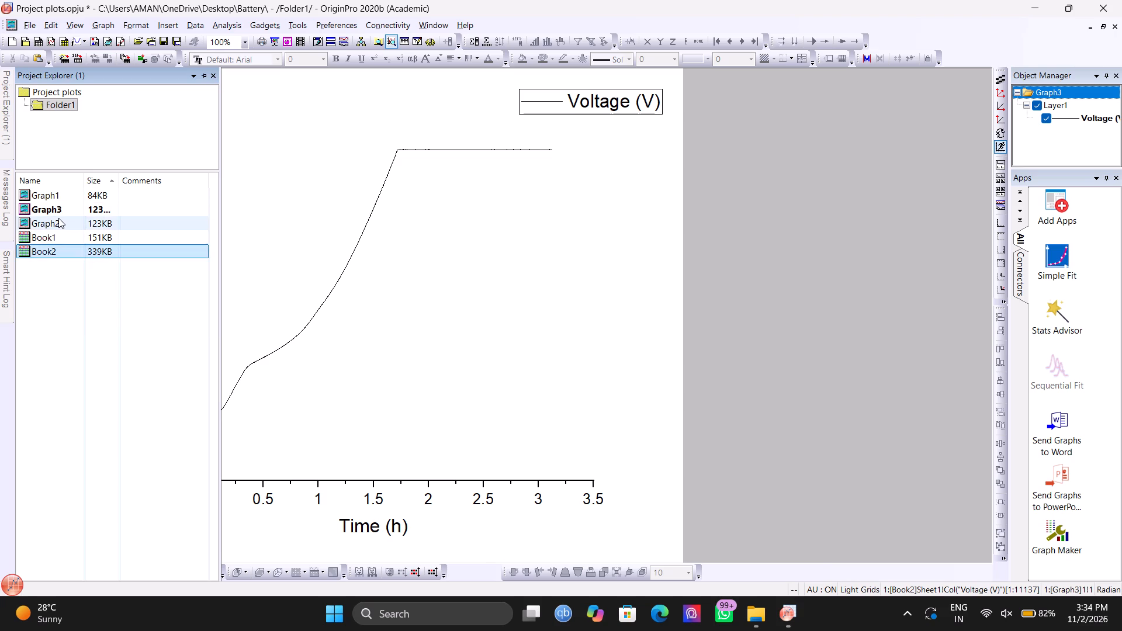
pyautogui.click(58, 218)
pyautogui.doubleClick(58, 218)
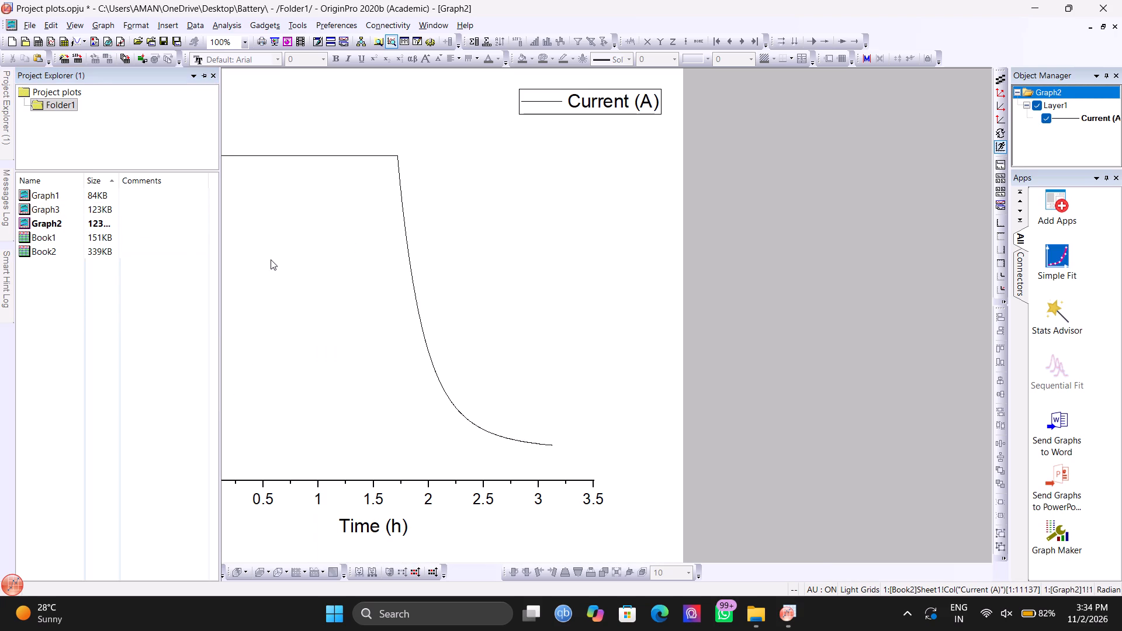
pyautogui.click(314, 252)
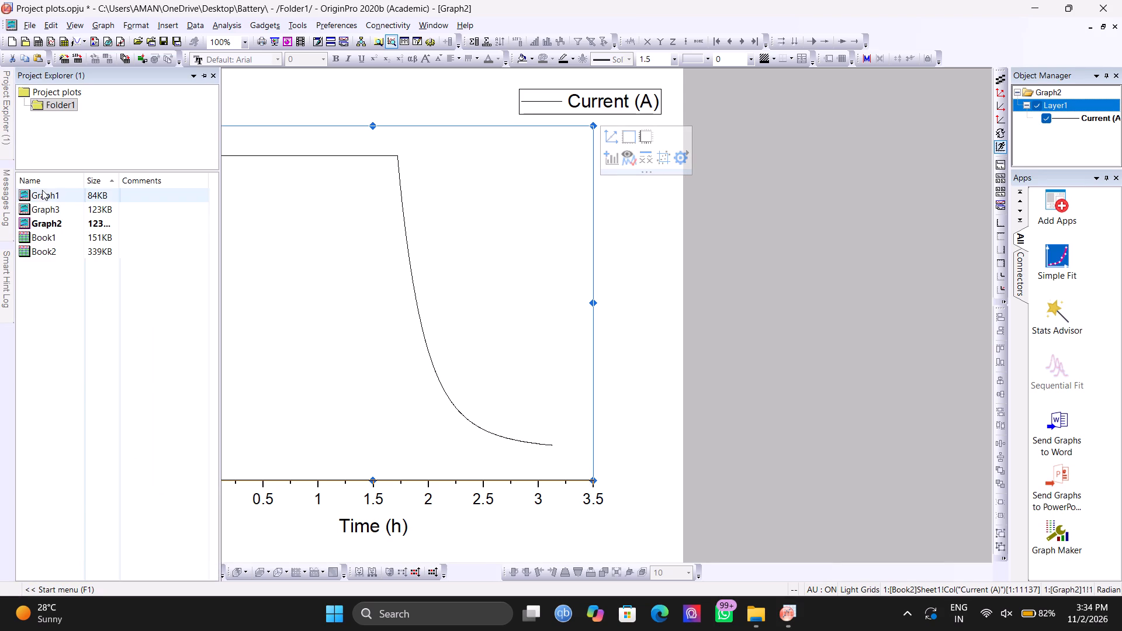
pyautogui.click(44, 206)
pyautogui.doubleClick(44, 206)
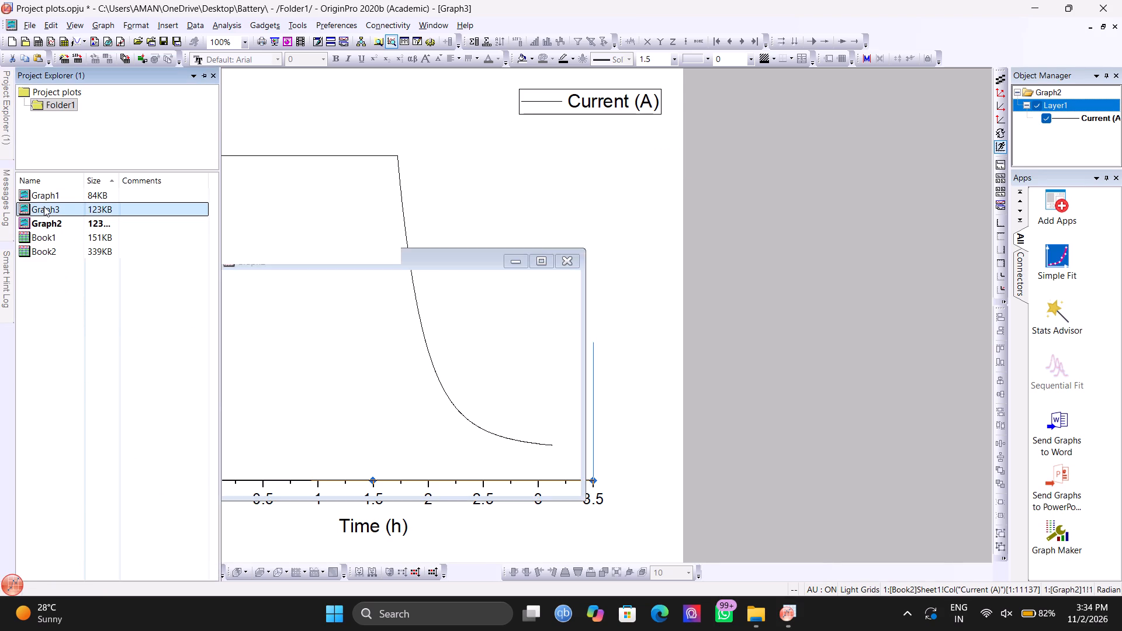
pyautogui.click(333, 334)
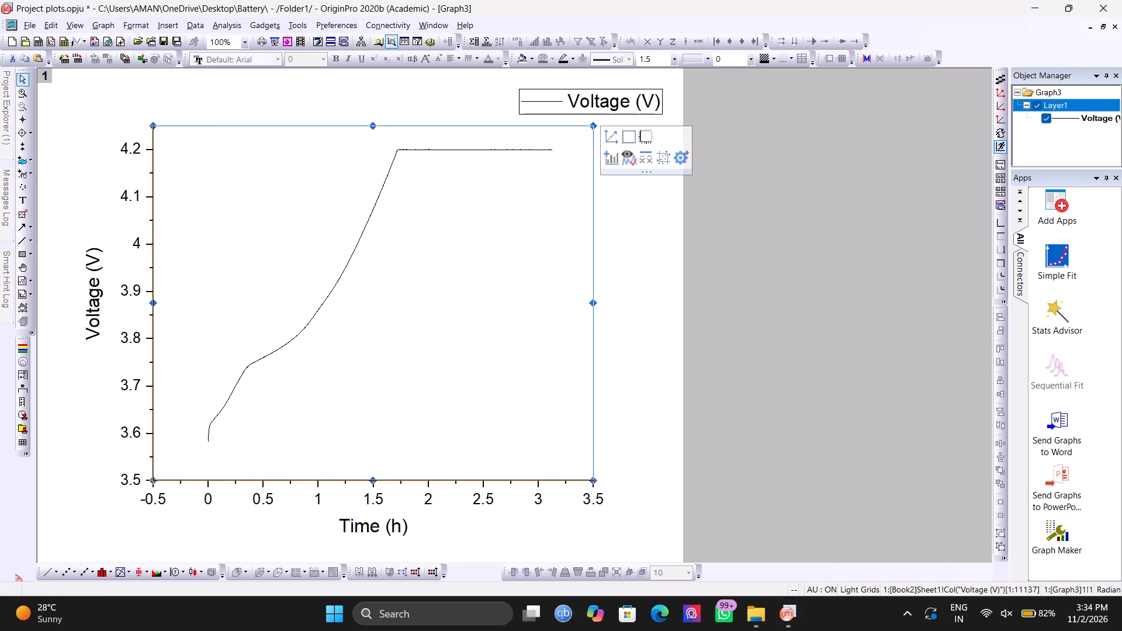
pyautogui.click(2, 117)
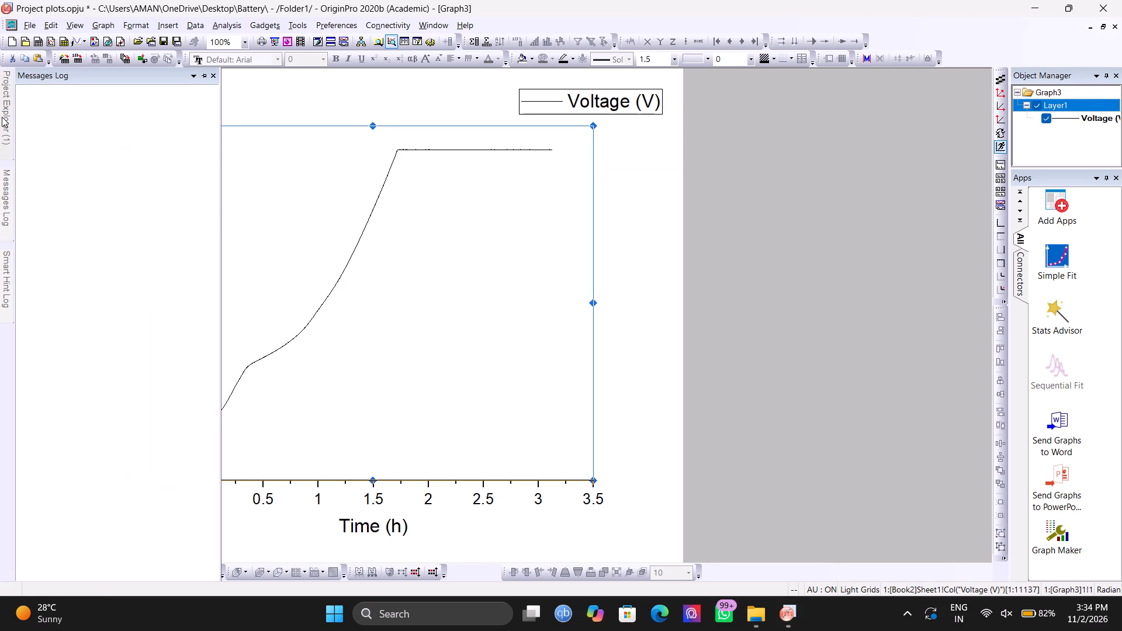
pyautogui.doubleClick(46, 197)
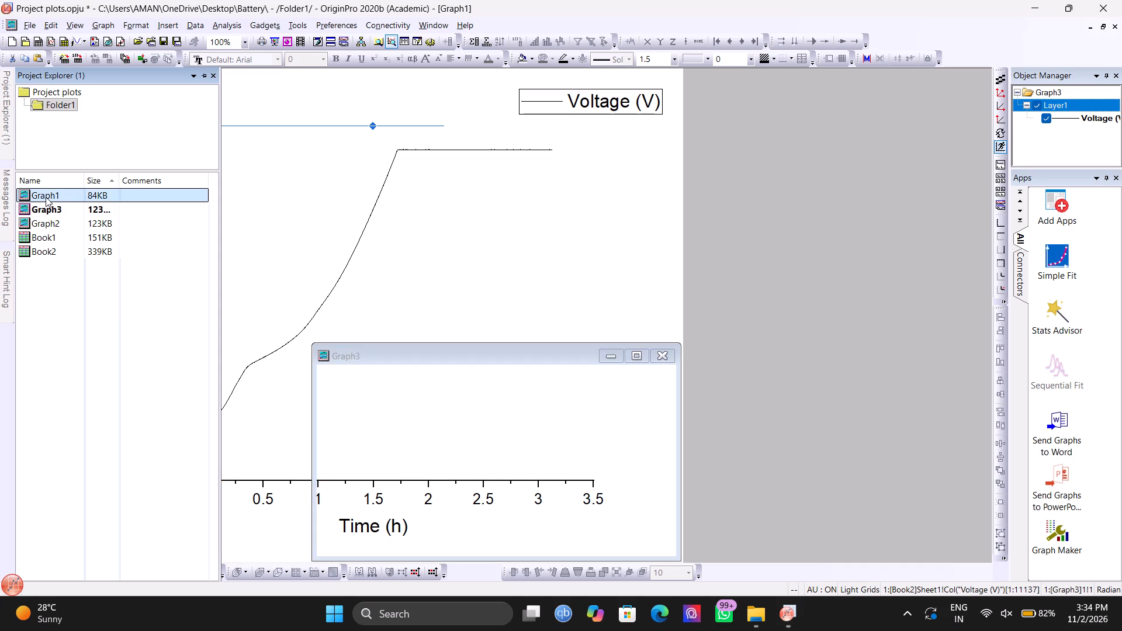
pyautogui.click(94, 196)
pyautogui.click(94, 196)
pyautogui.click(275, 255)
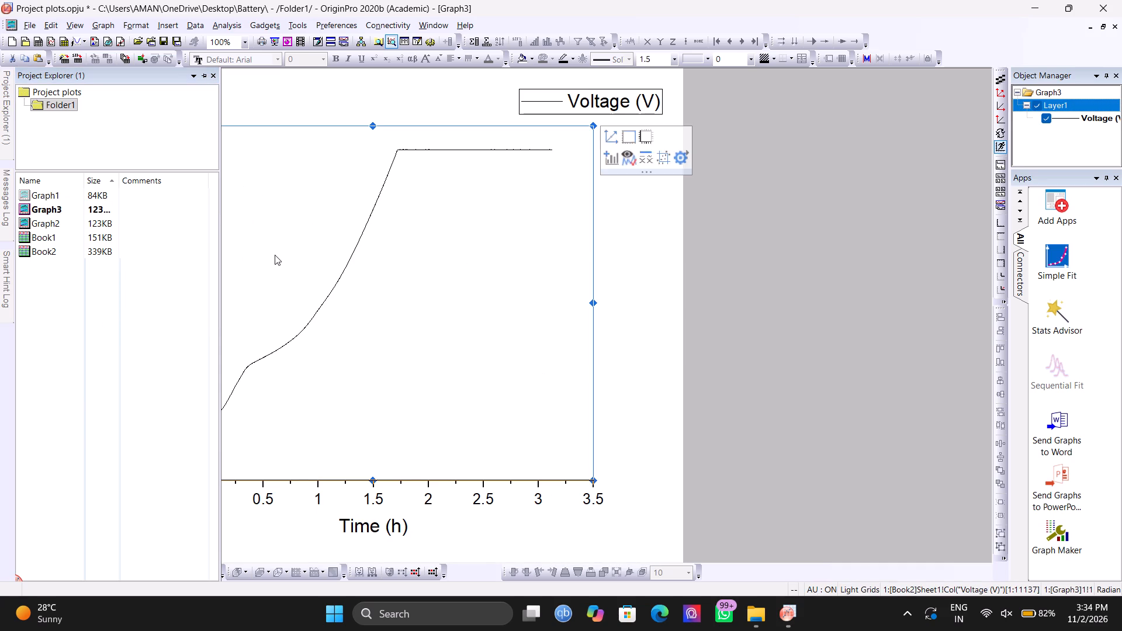
pyautogui.click(98, 193)
pyautogui.click(4, 135)
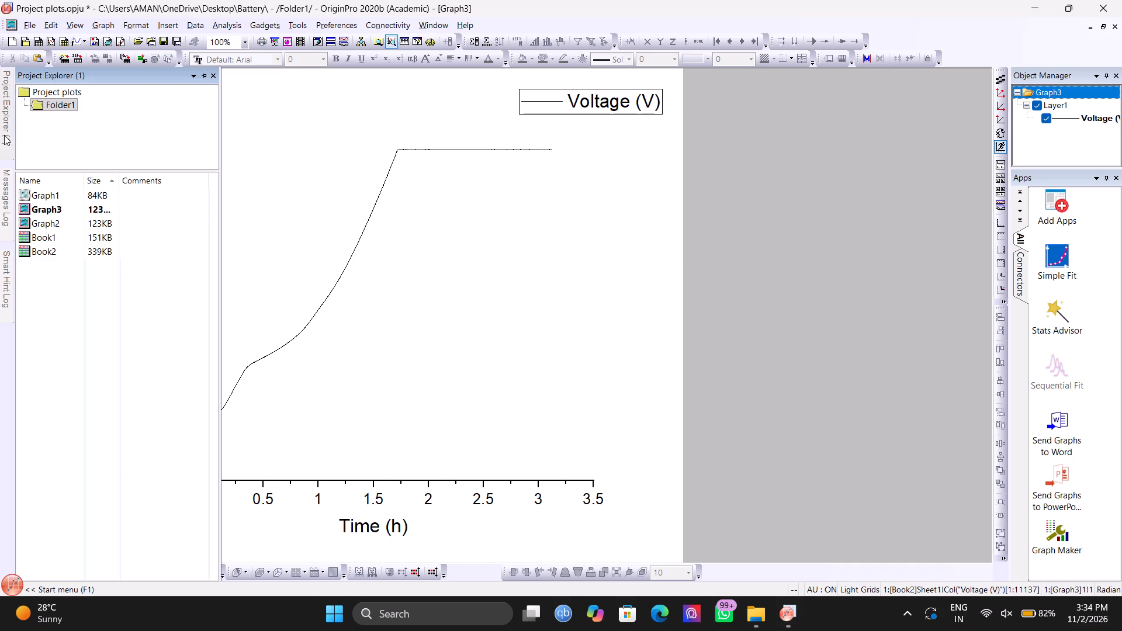
pyautogui.click(62, 89)
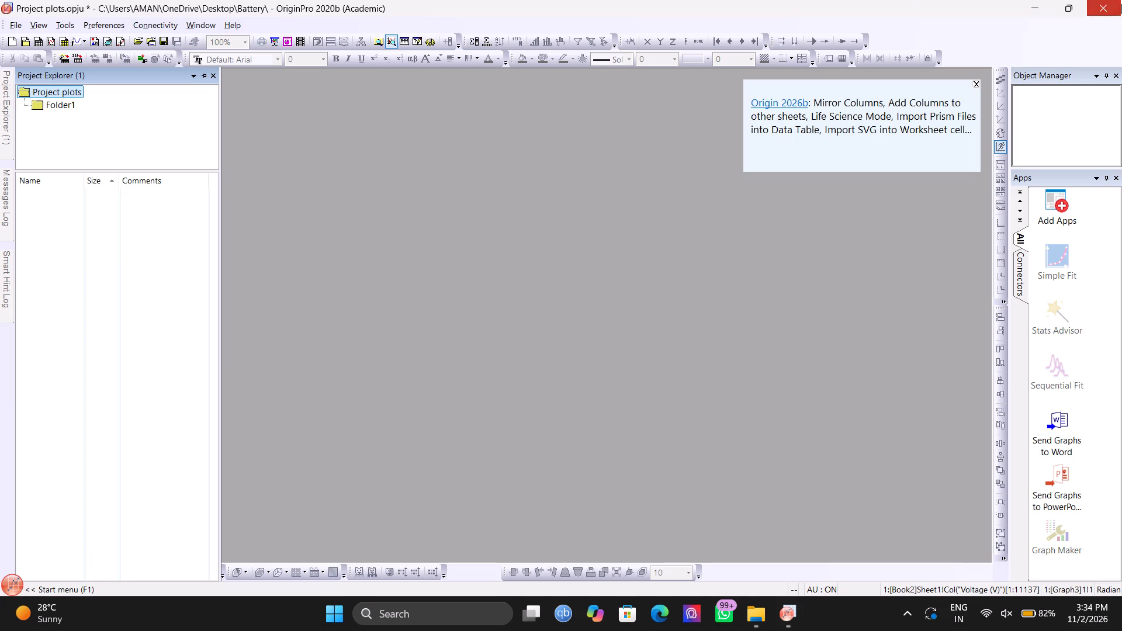
# Save the Project plots project and close OriginPro.
pyautogui.click(1121, 5)
pyautogui.click(494, 341)
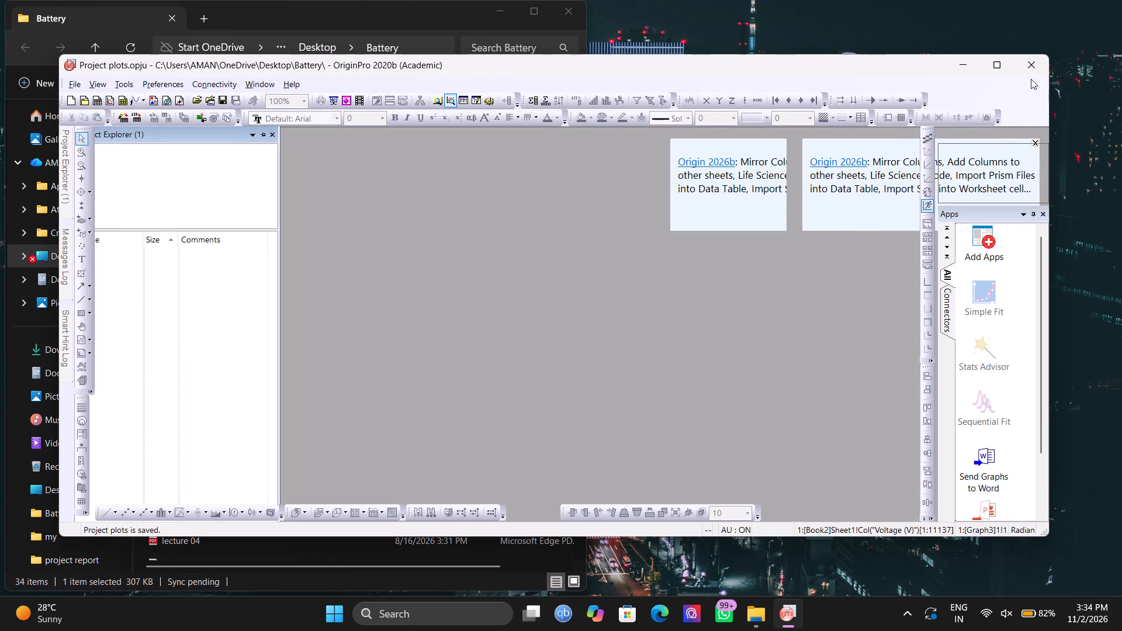
pyautogui.click(1030, 70)
pyautogui.click(1031, 63)
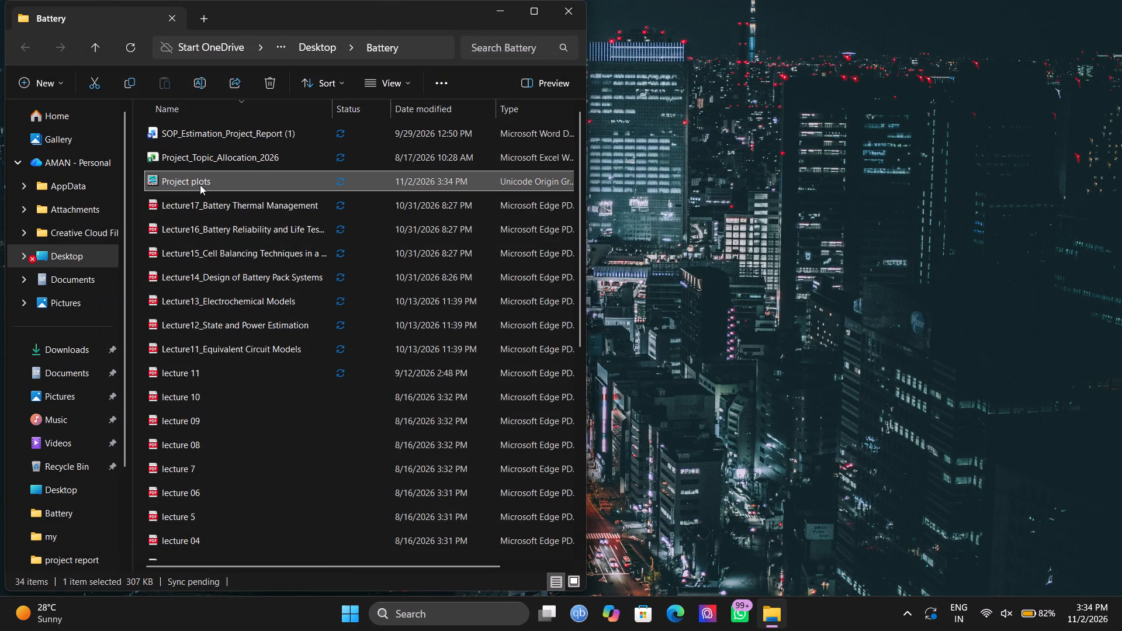
# Open the battery plots final Origin project from the Battery folder.
pyautogui.scroll(-4, 188, 238)
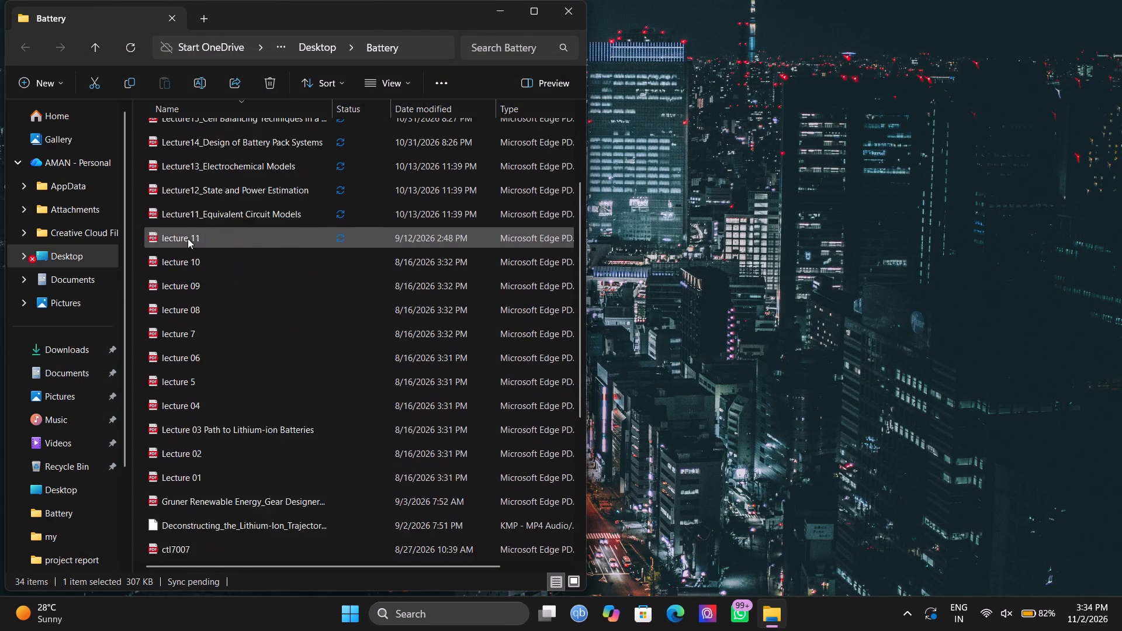
pyautogui.scroll(-3, 188, 238)
pyautogui.doubleClick(215, 393)
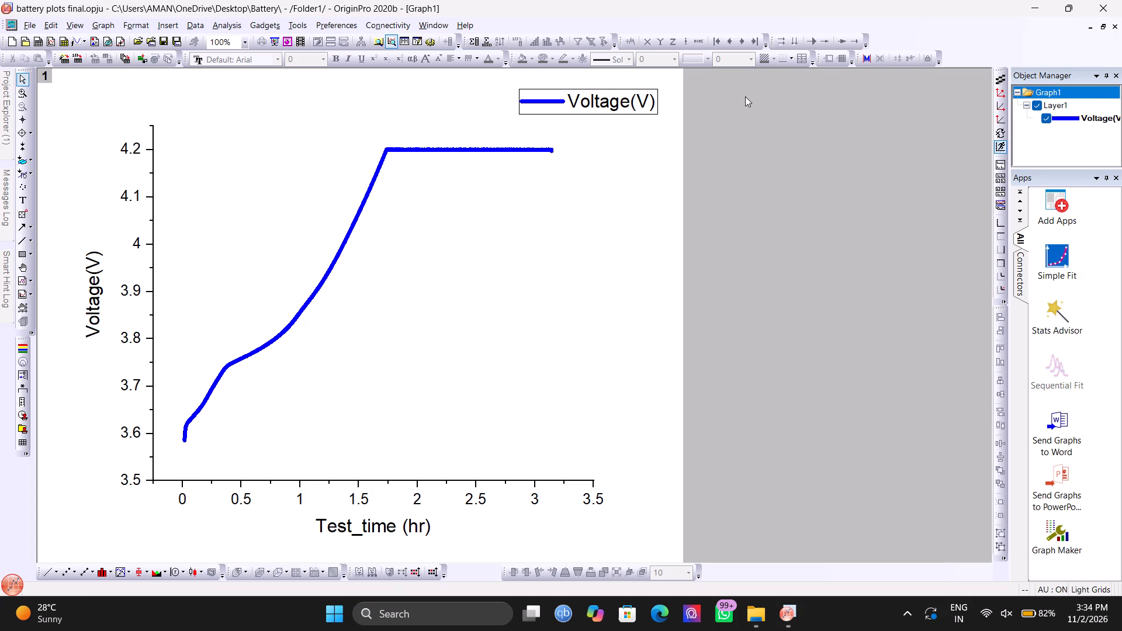
# Examine the voltage versus discharge capacity graph in the nested Folder1 of the project.
pyautogui.click(0, 102)
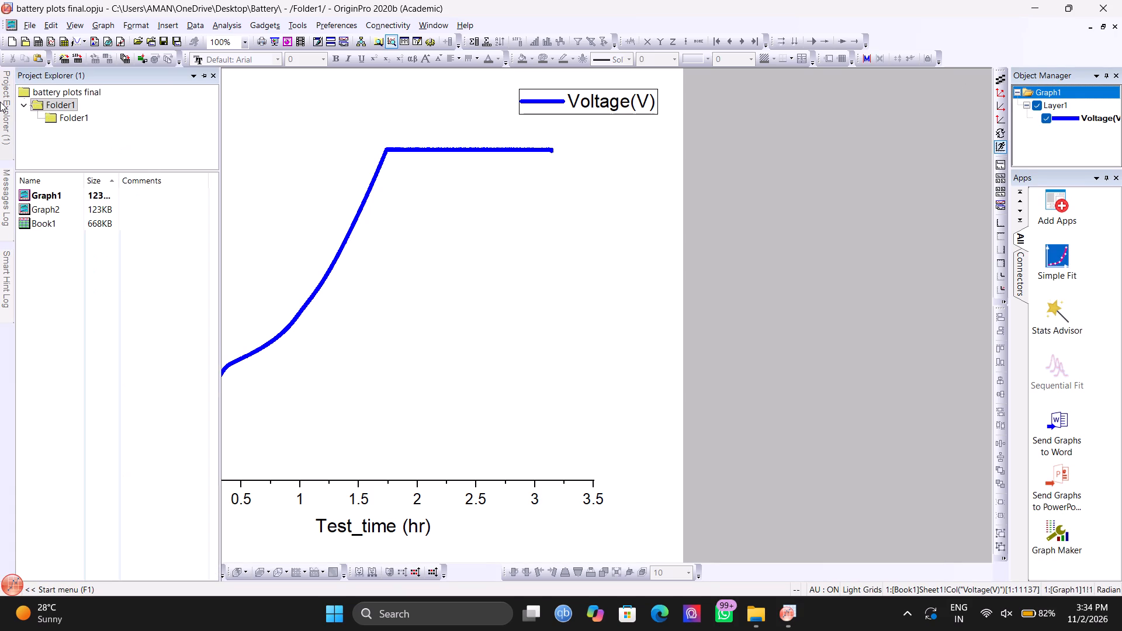
pyautogui.click(48, 115)
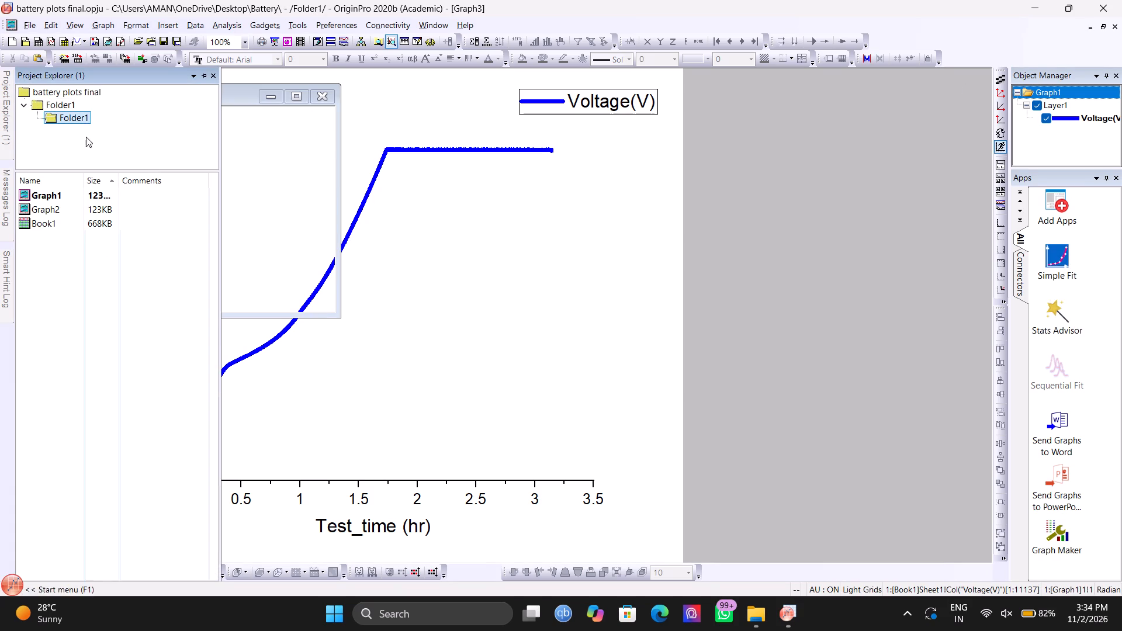
pyautogui.click(324, 167)
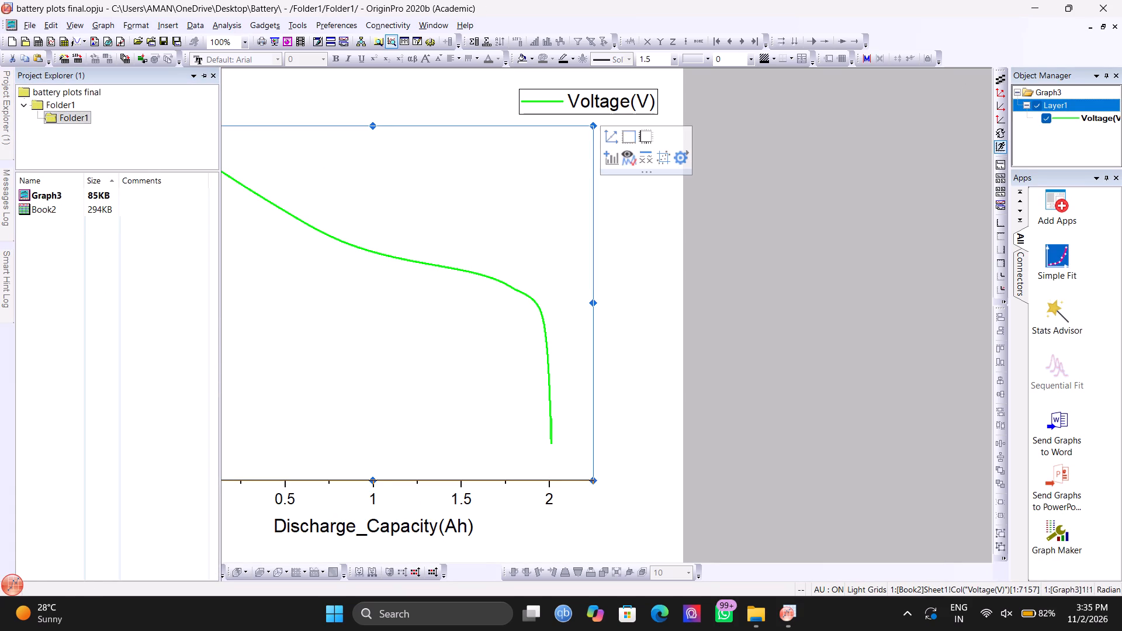
pyautogui.click(333, 363)
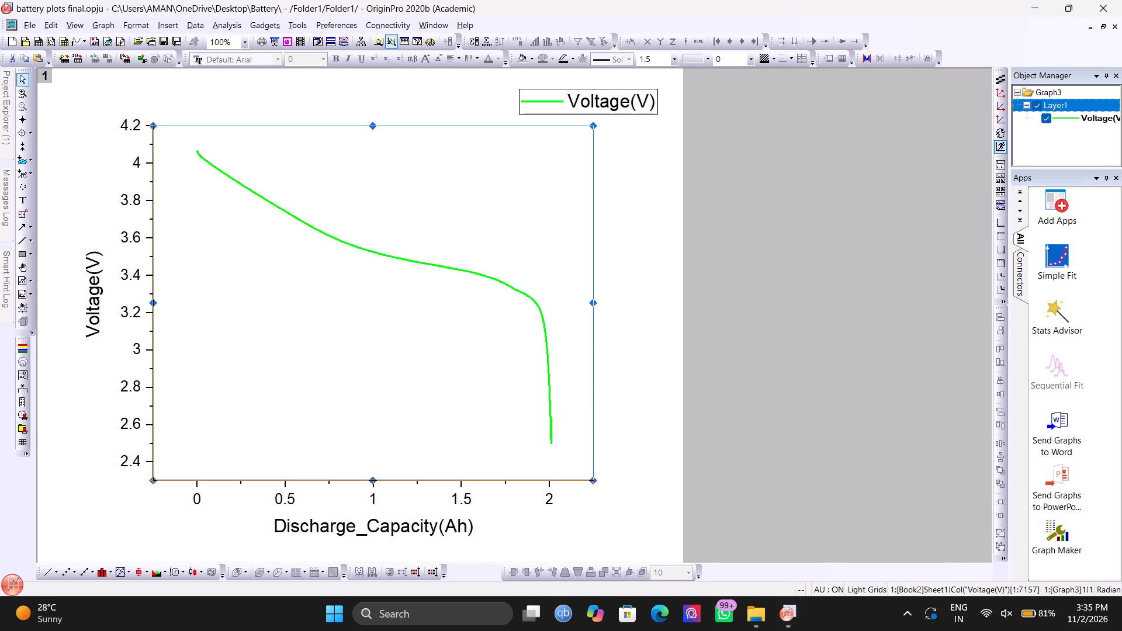
pyautogui.click(552, 439)
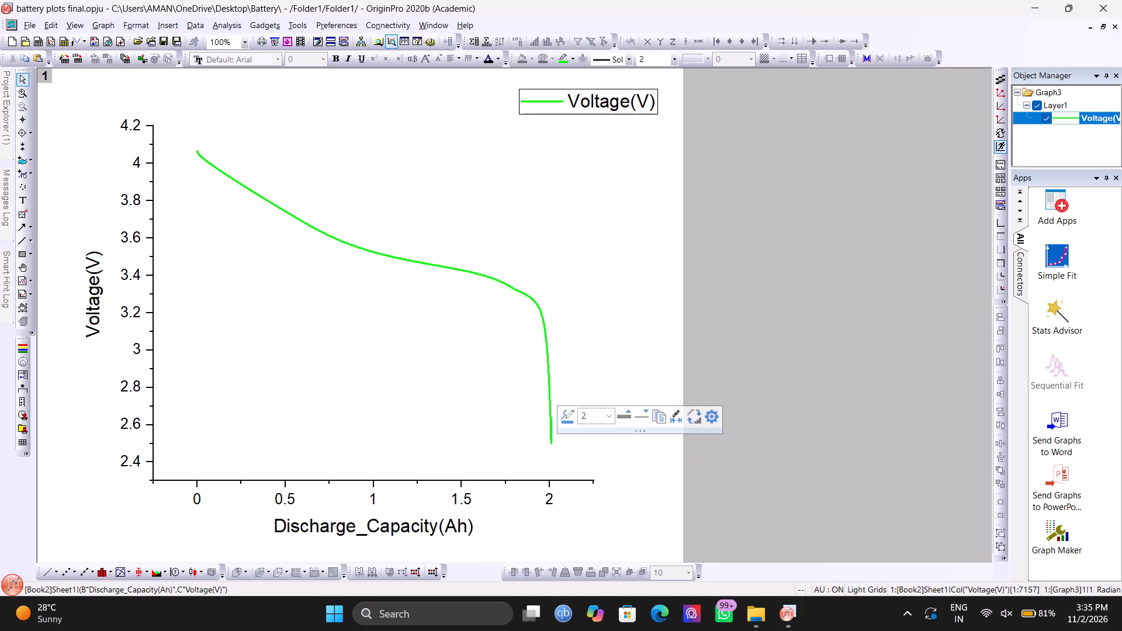
pyautogui.click(577, 452)
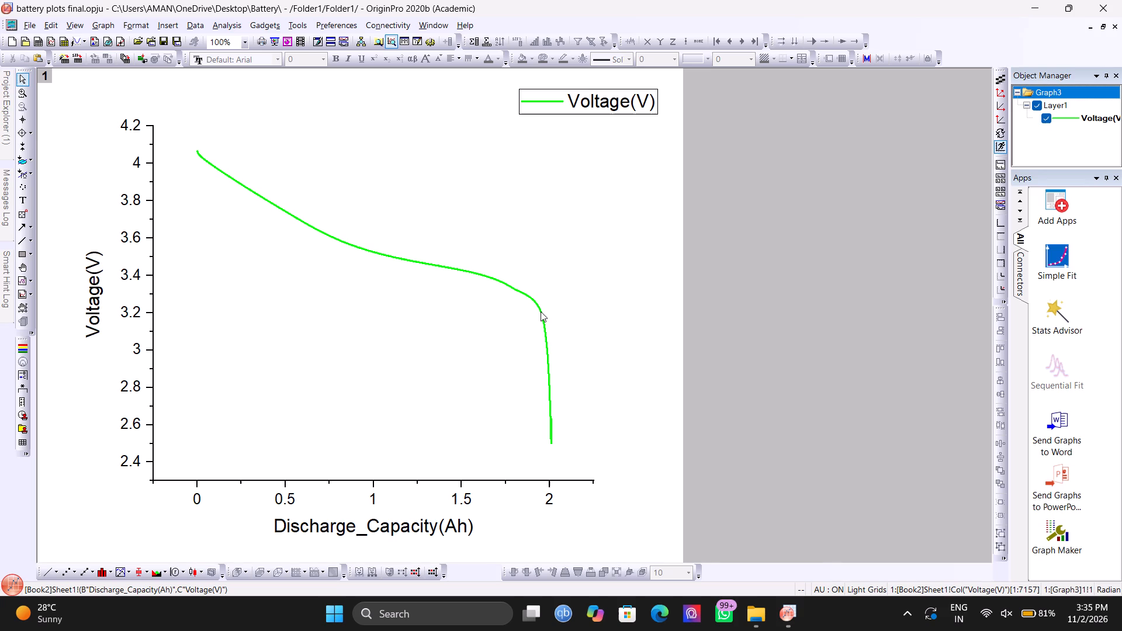
# Minimize the Origin and Battery folder windows and open the battery.xlsx workbook from the desktop in Excel.
pyautogui.click(1037, 2)
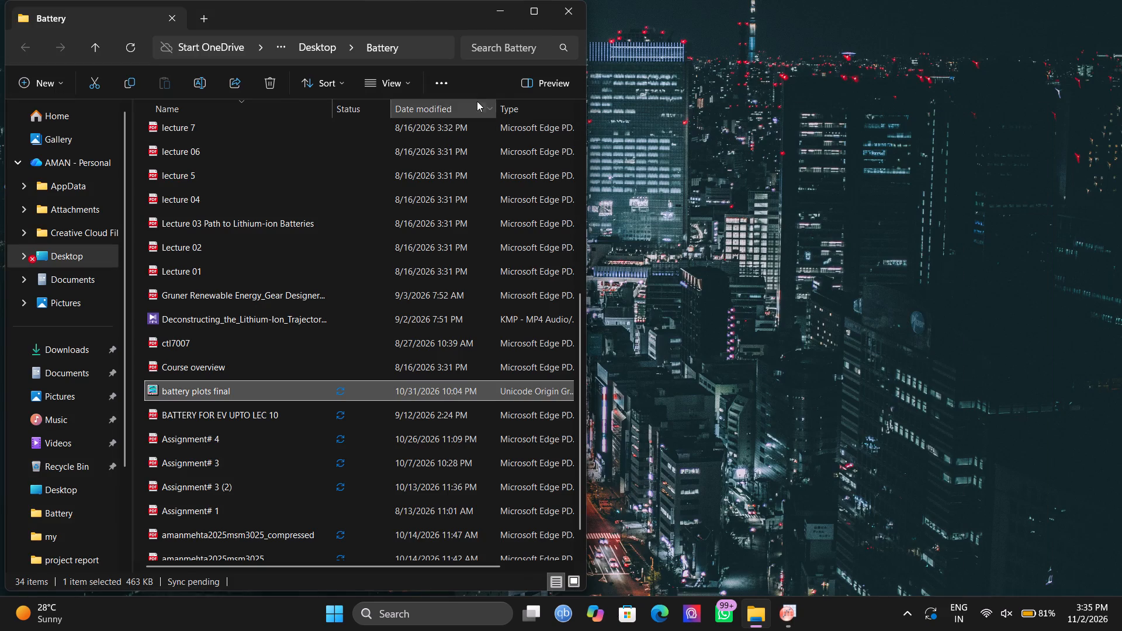
pyautogui.click(498, 6)
pyautogui.doubleClick(295, 465)
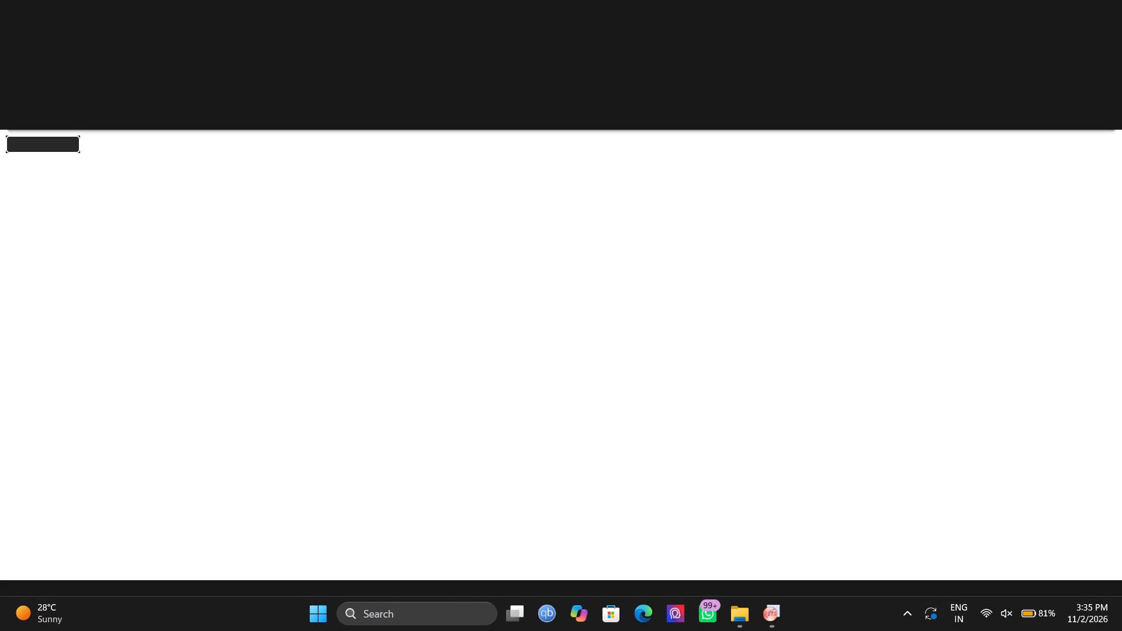
# Examine the Discharge_Energy(Wh) and Discharge_Capacity(Ah) columns on Sheet1 from the header to the last row.
pyautogui.scroll(-2, 444, 423)
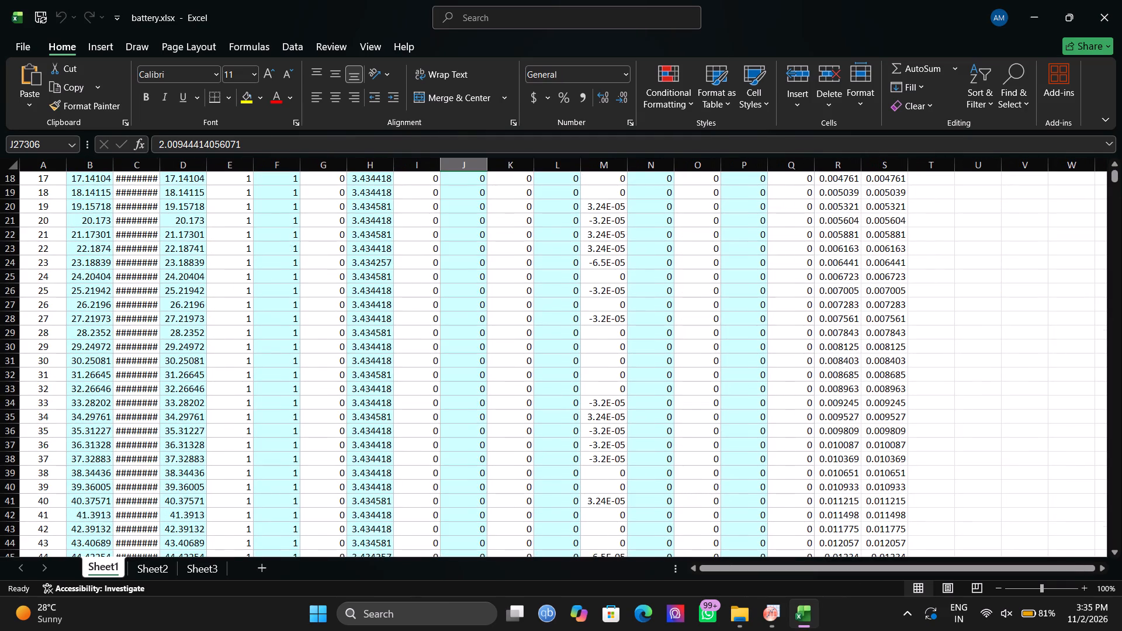
pyautogui.scroll(7, 600, 440)
pyautogui.scroll(6, 545, 312)
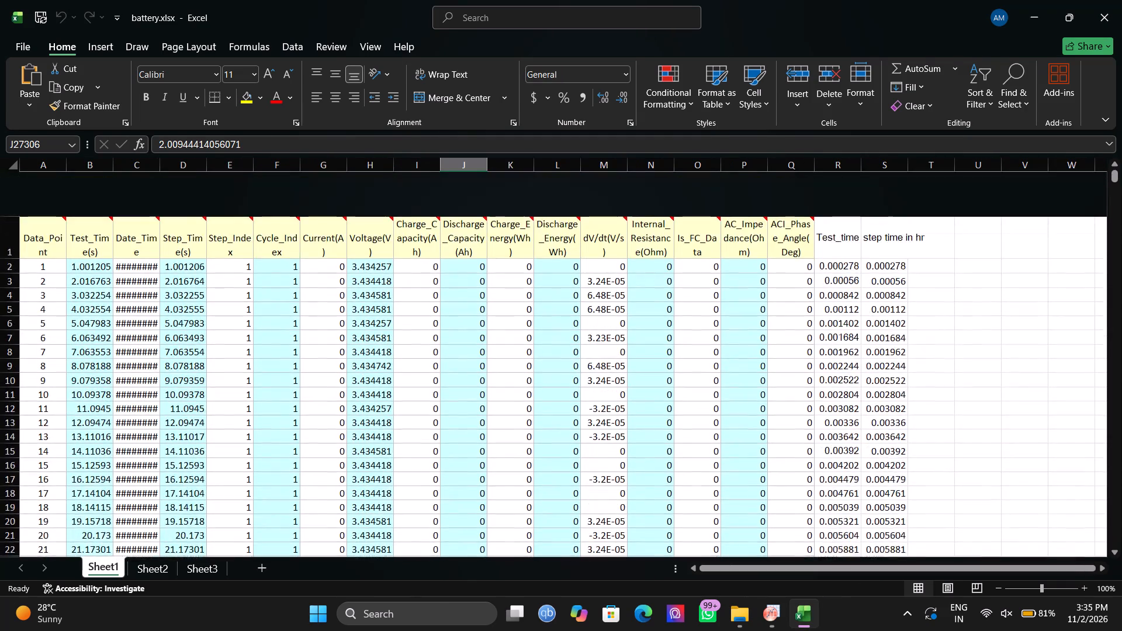
pyautogui.click(548, 185)
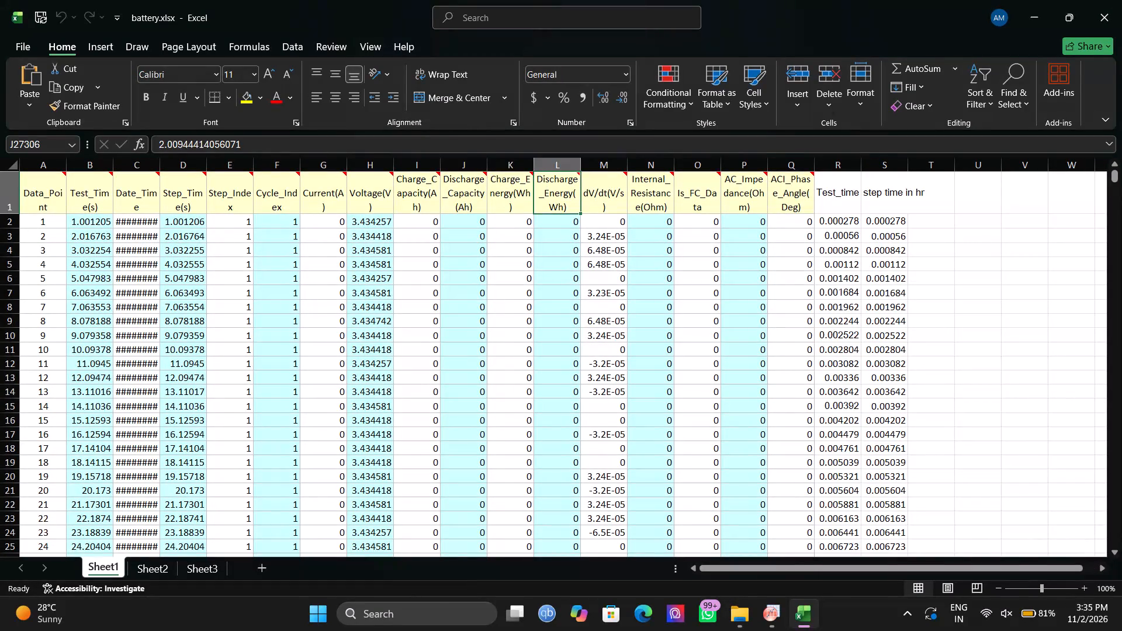
pyautogui.click(559, 167)
pyautogui.moveTo(1116, 172); pyautogui.dragTo(1121, 630)
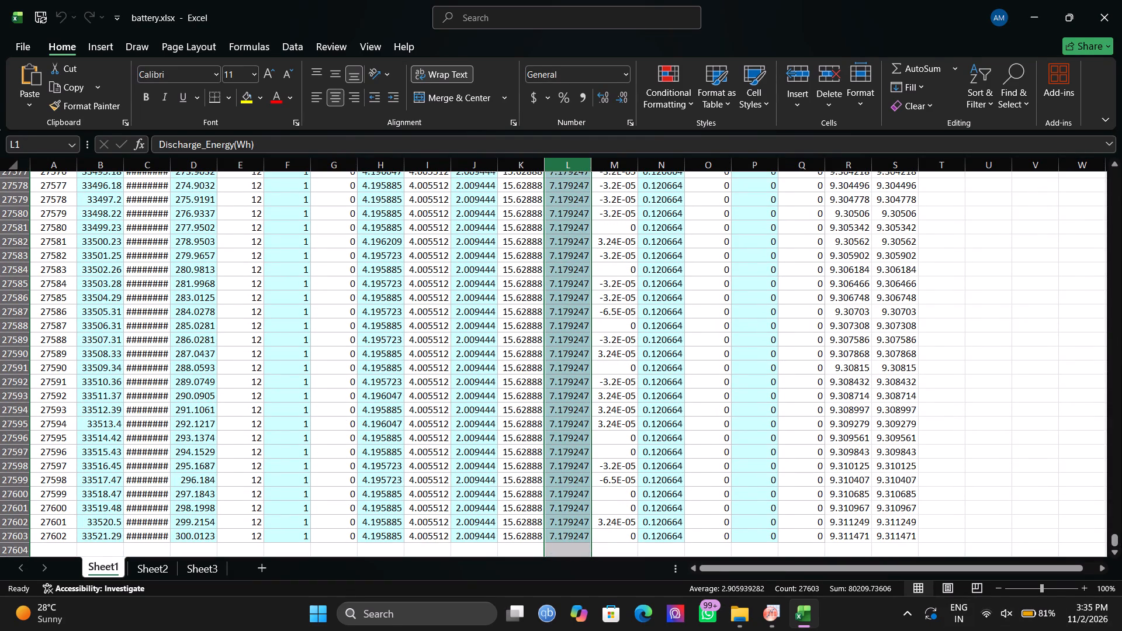
pyautogui.click(475, 165)
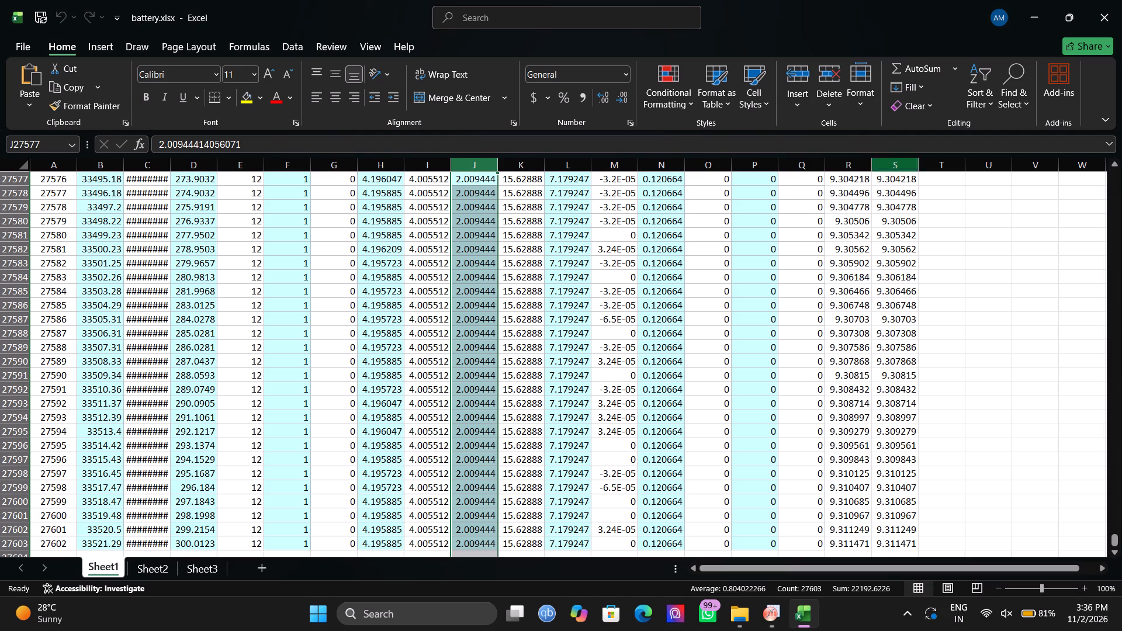
pyautogui.scroll(8, 650, 310)
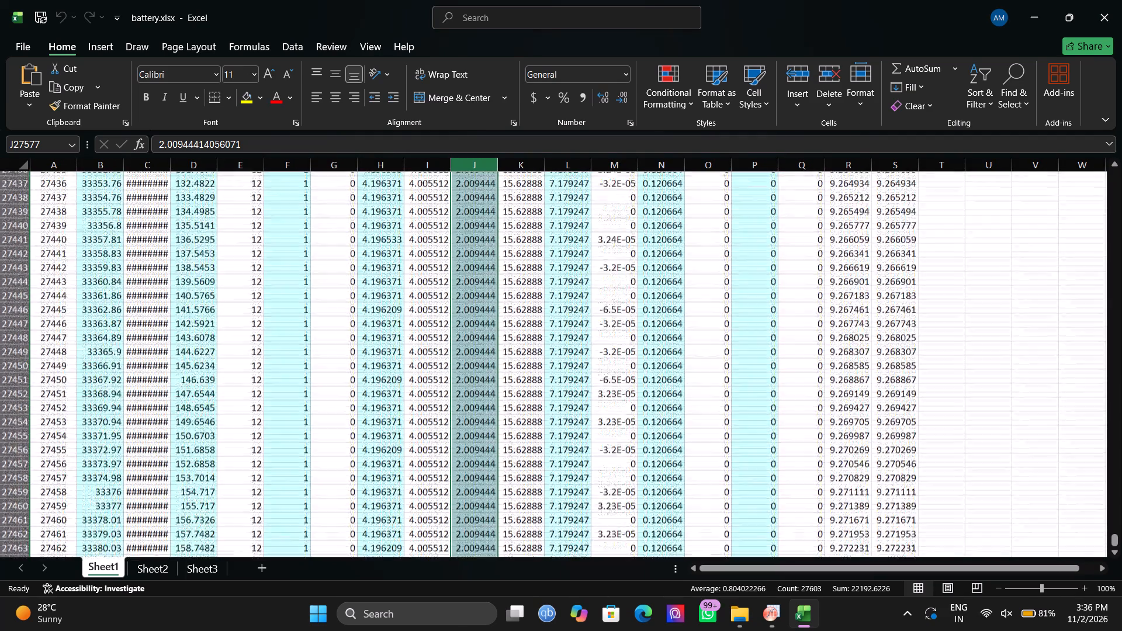
pyautogui.scroll(20, 650, 310)
pyautogui.scroll(3, 650, 310)
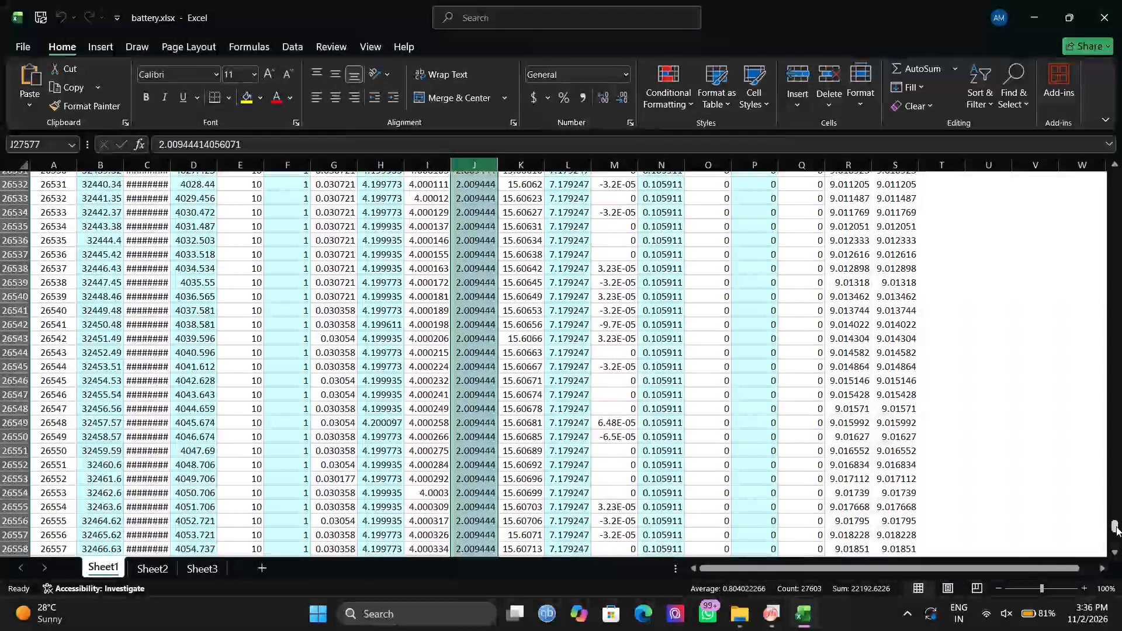
pyautogui.moveTo(1116, 526); pyautogui.dragTo(1109, 133)
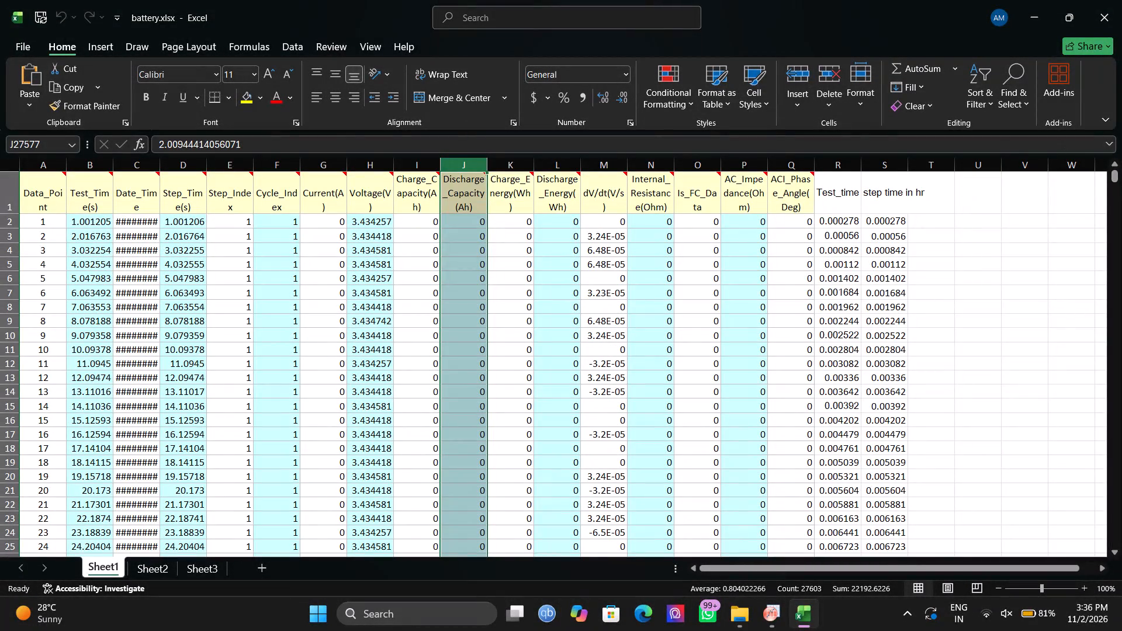
# Select all of Sheet1 and apply filters to its header row.
pyautogui.click(11, 165)
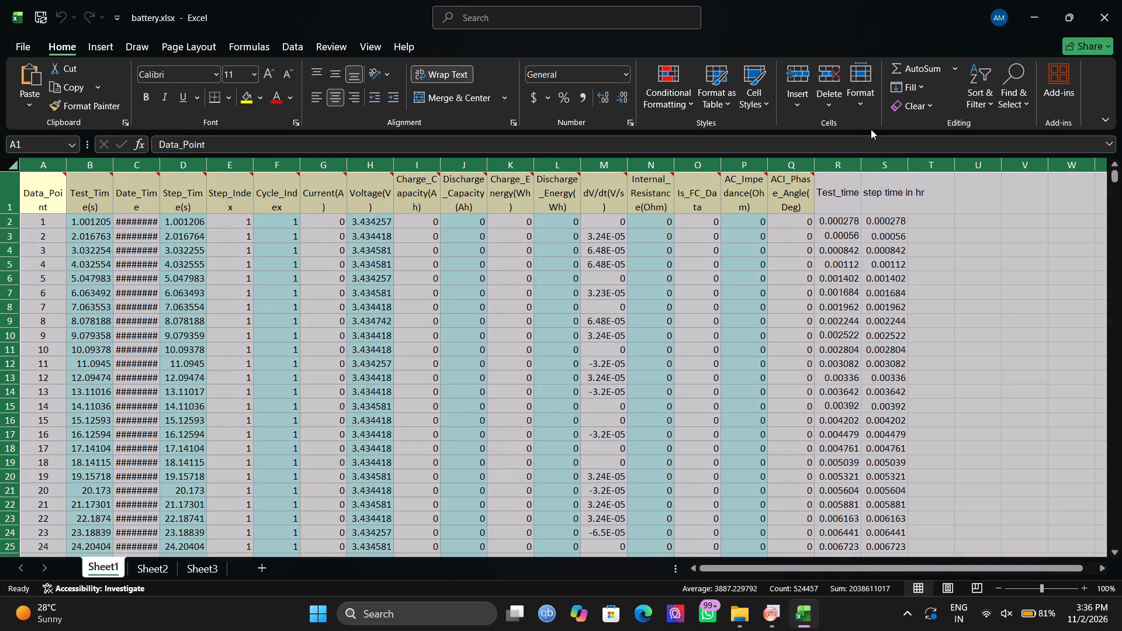
pyautogui.click(981, 92)
pyautogui.click(1001, 190)
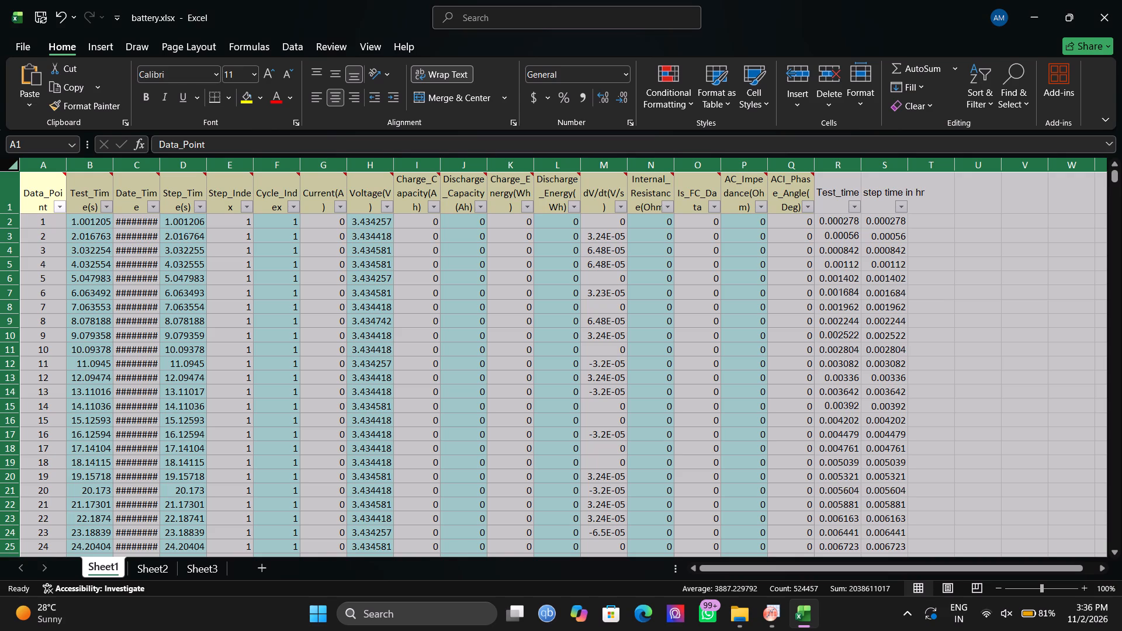
# Examine the list of values available in the Step_Index column's filter, leaving the filter unapplied.
pyautogui.click(243, 209)
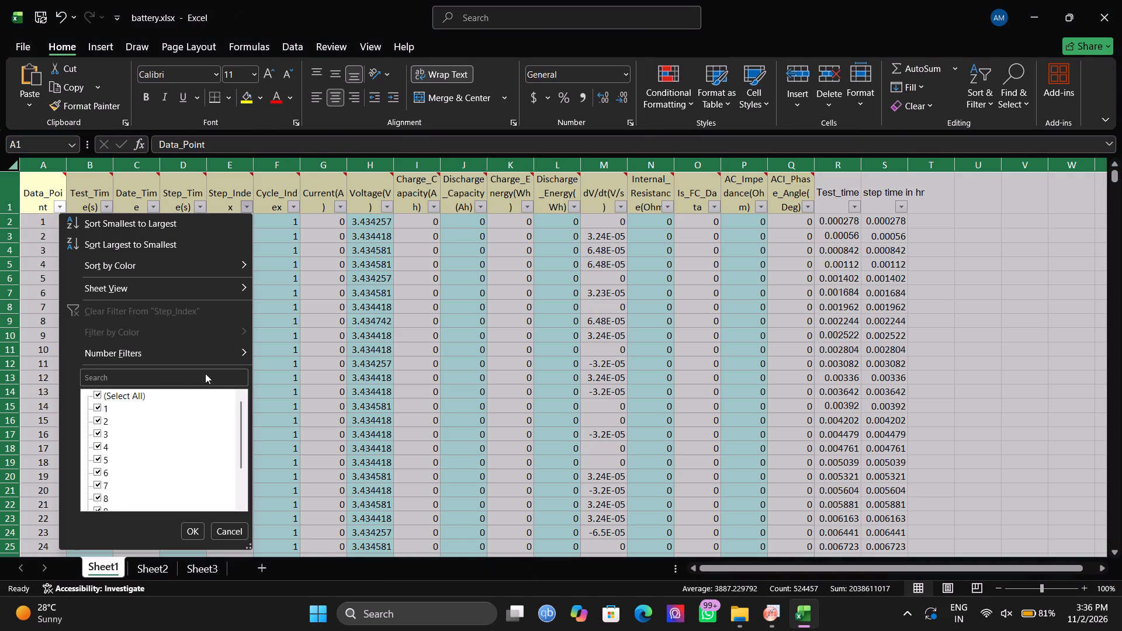
pyautogui.scroll(-2, 161, 419)
pyautogui.scroll(1, 161, 419)
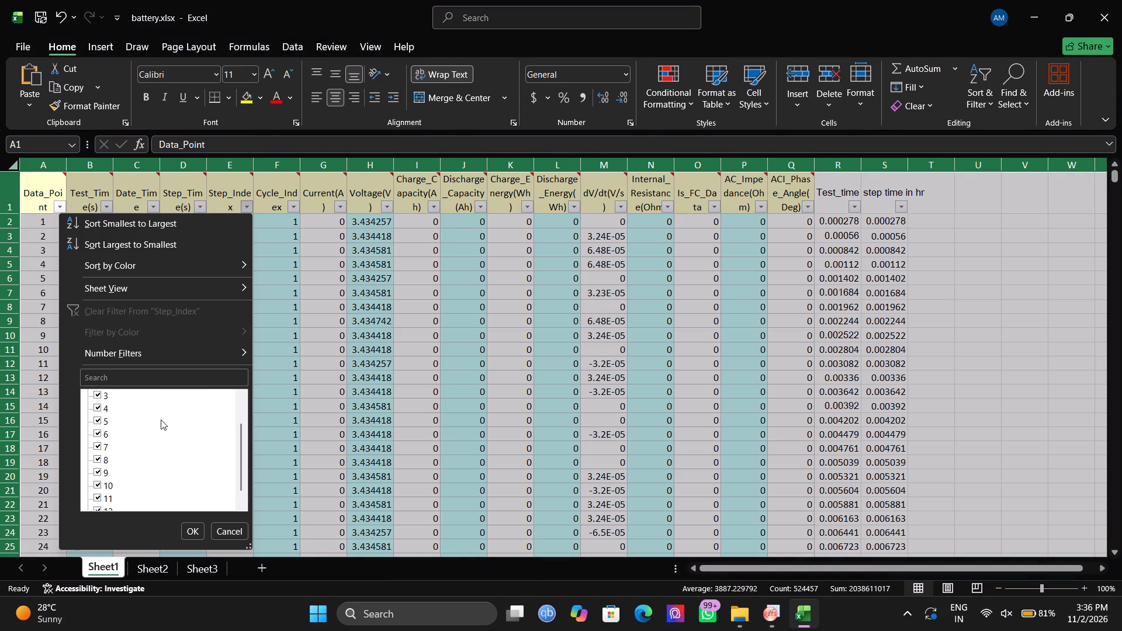
pyautogui.scroll(1, 161, 419)
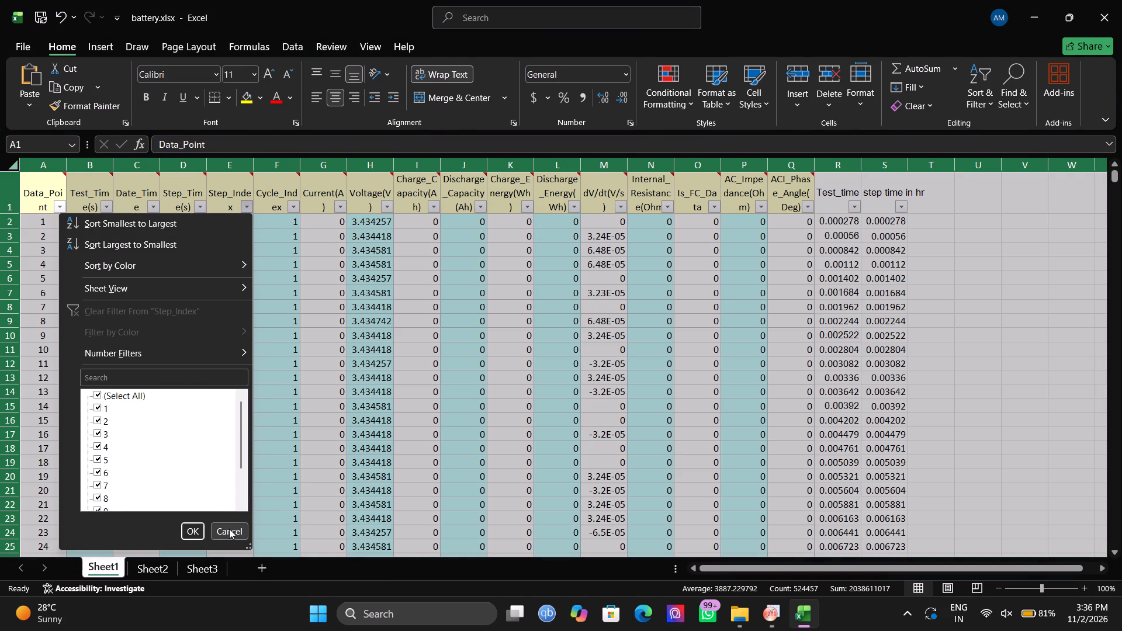
pyautogui.click(229, 529)
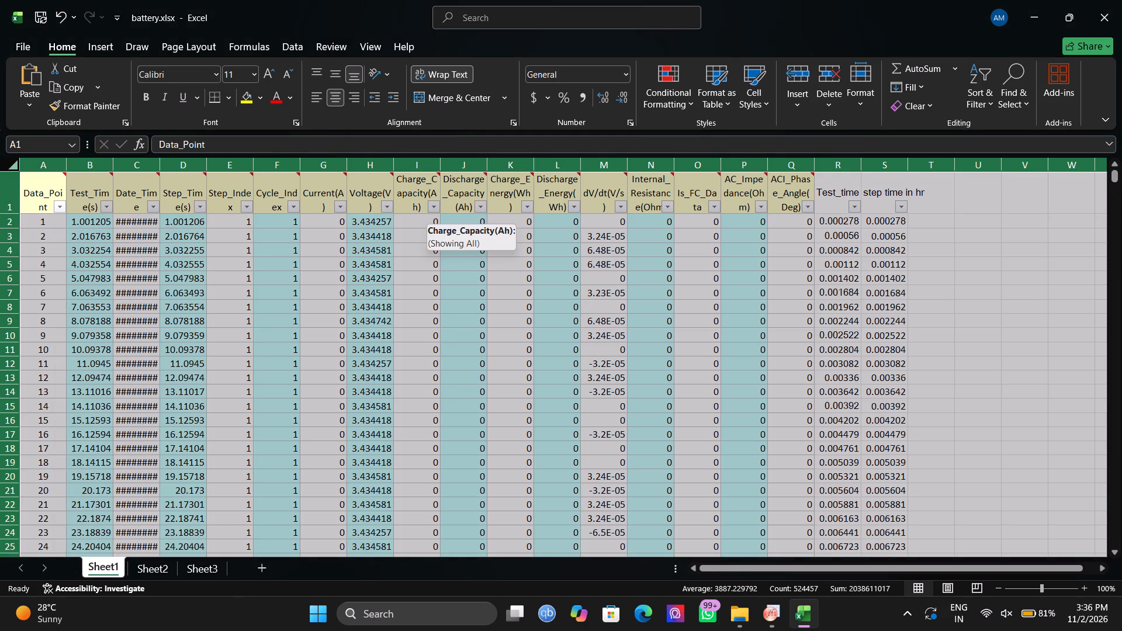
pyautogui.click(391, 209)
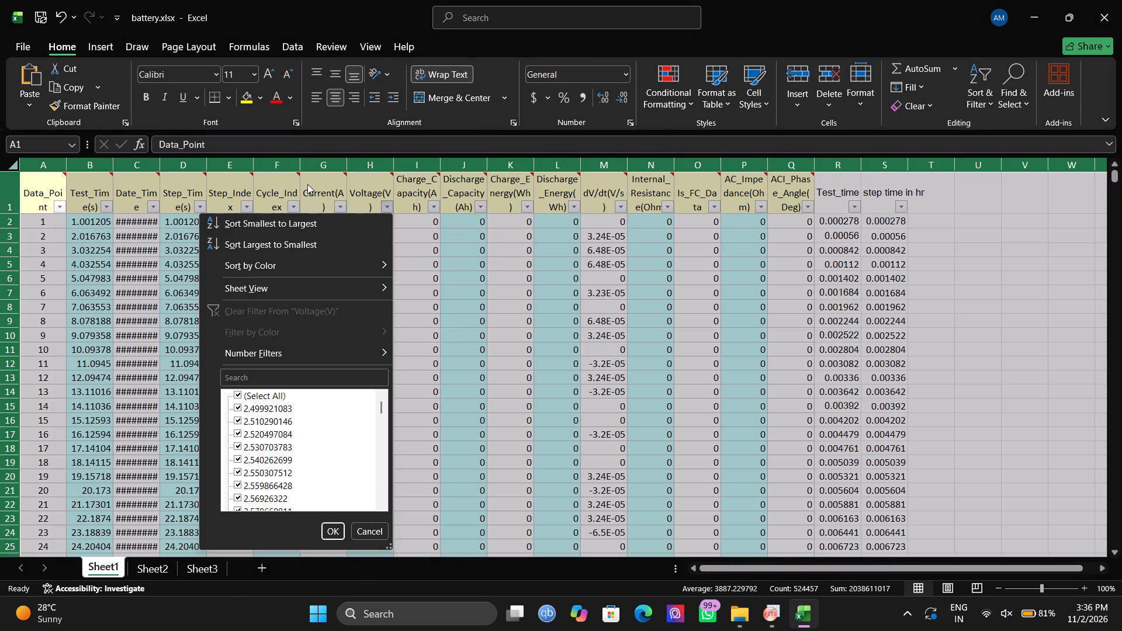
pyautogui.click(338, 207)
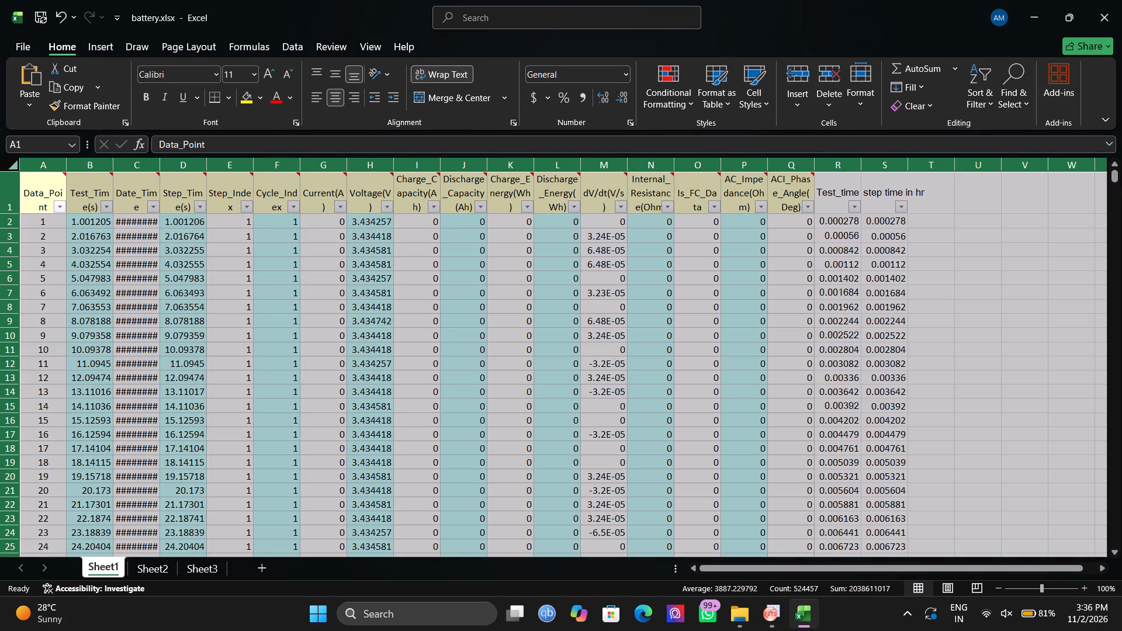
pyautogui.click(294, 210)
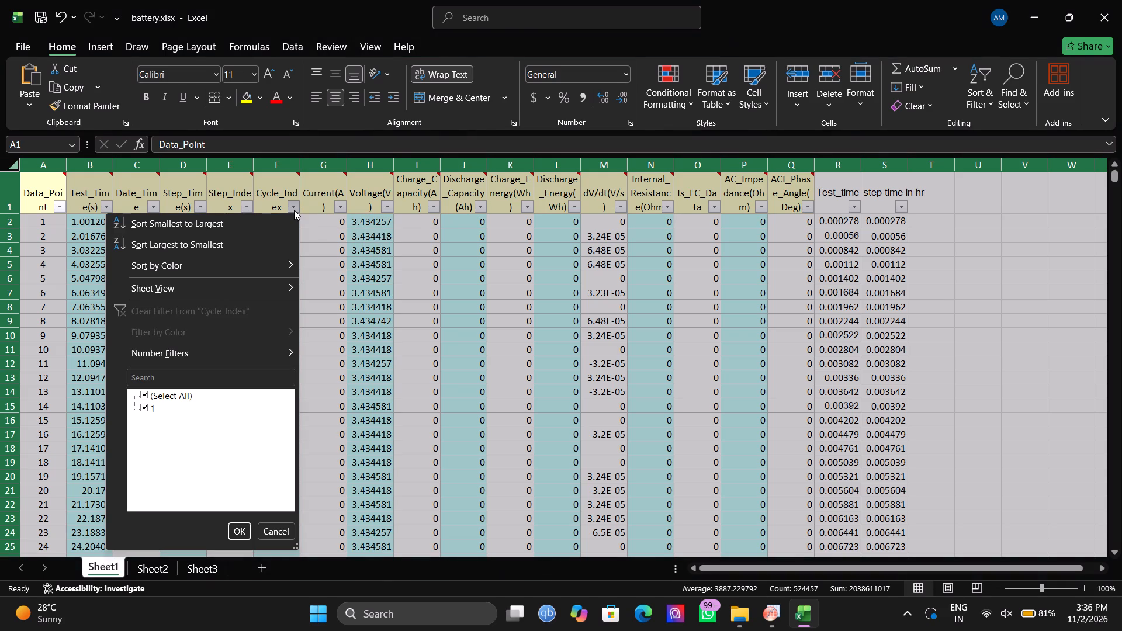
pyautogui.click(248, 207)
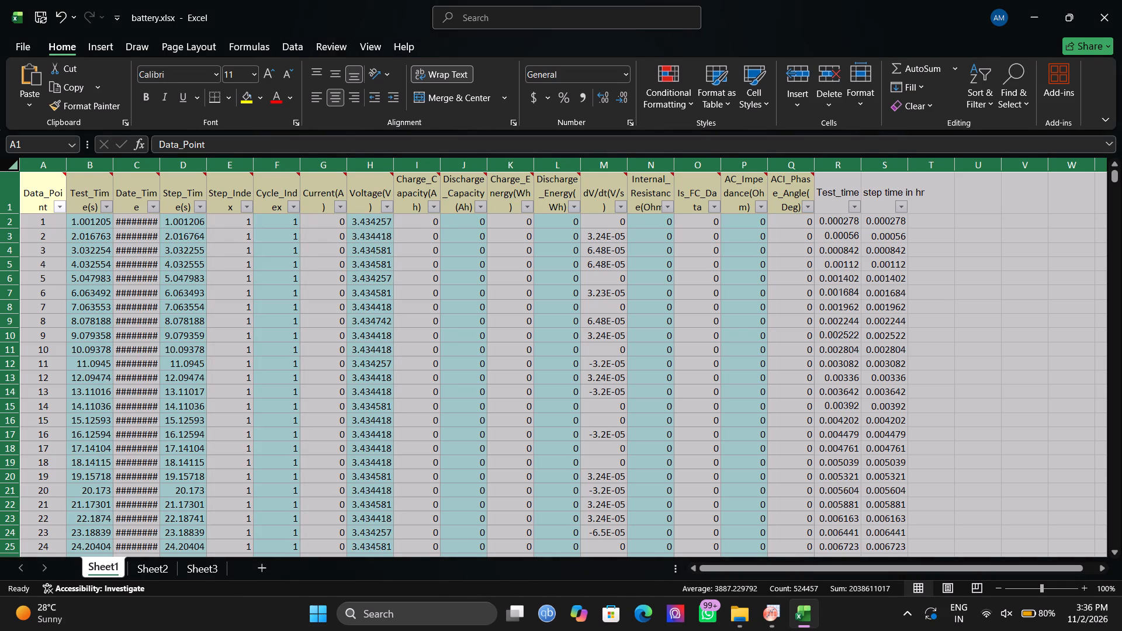
# Filter the Step_Index column on Sheet1 to show only the rows with value 1.
pyautogui.click(248, 207)
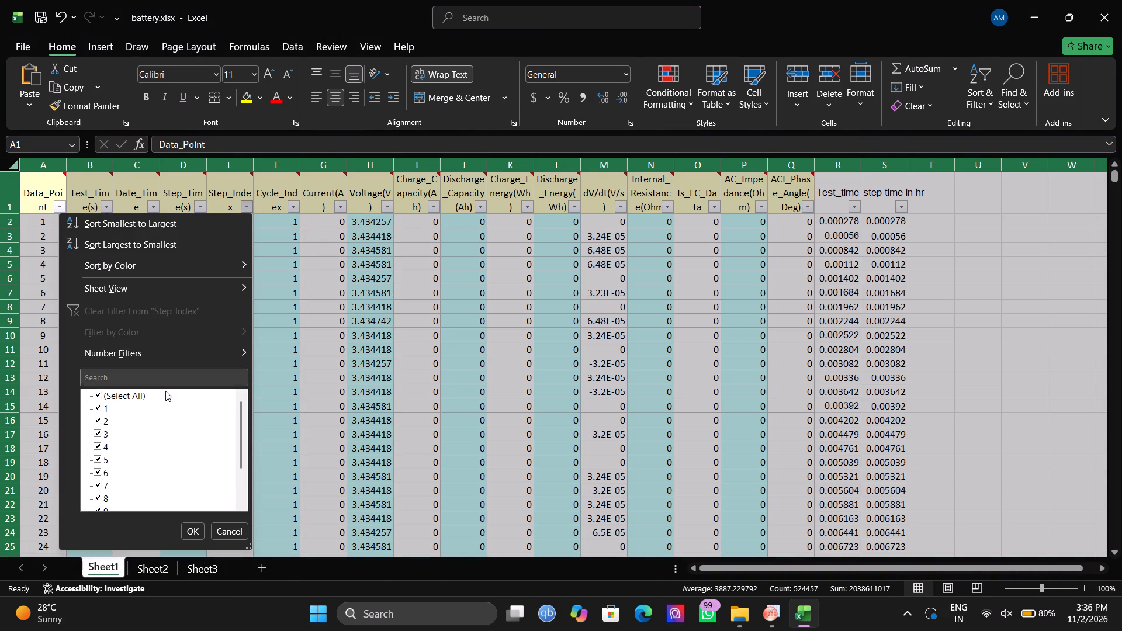
pyautogui.click(99, 396)
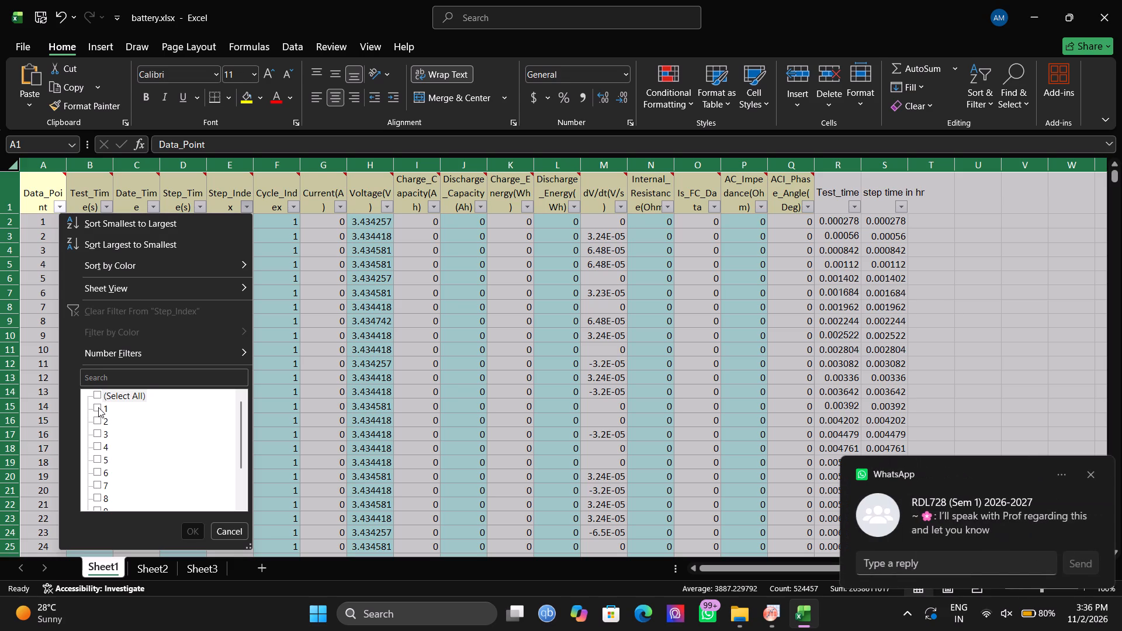
pyautogui.click(98, 407)
pyautogui.click(183, 527)
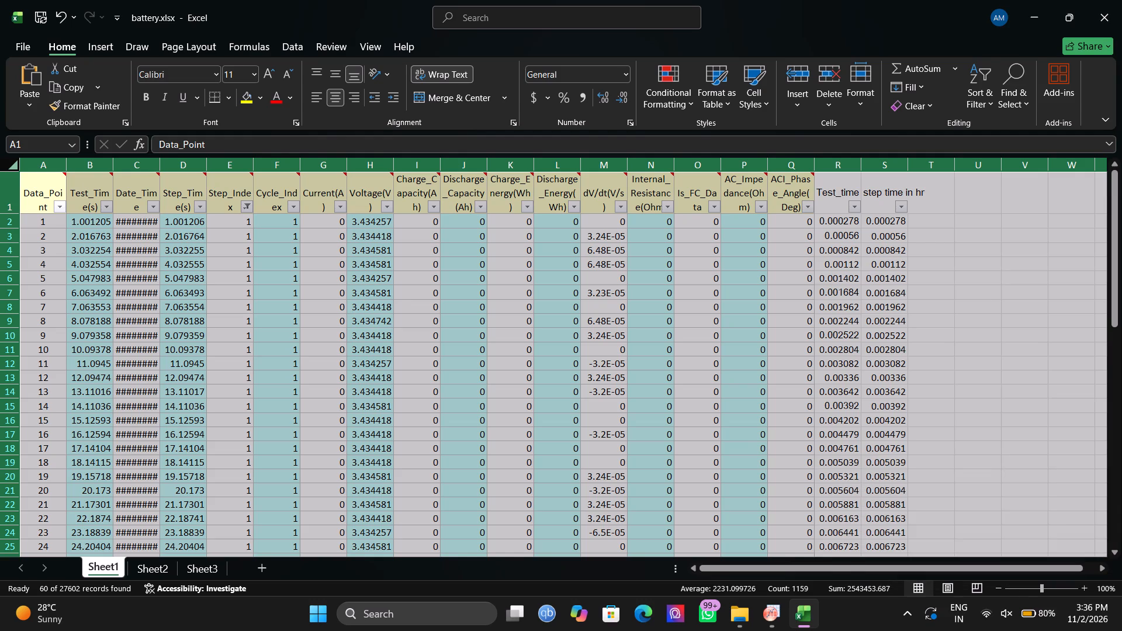
# Insert a basic 2-D line chart of the filtered Current(A) column.
pyautogui.click(328, 163)
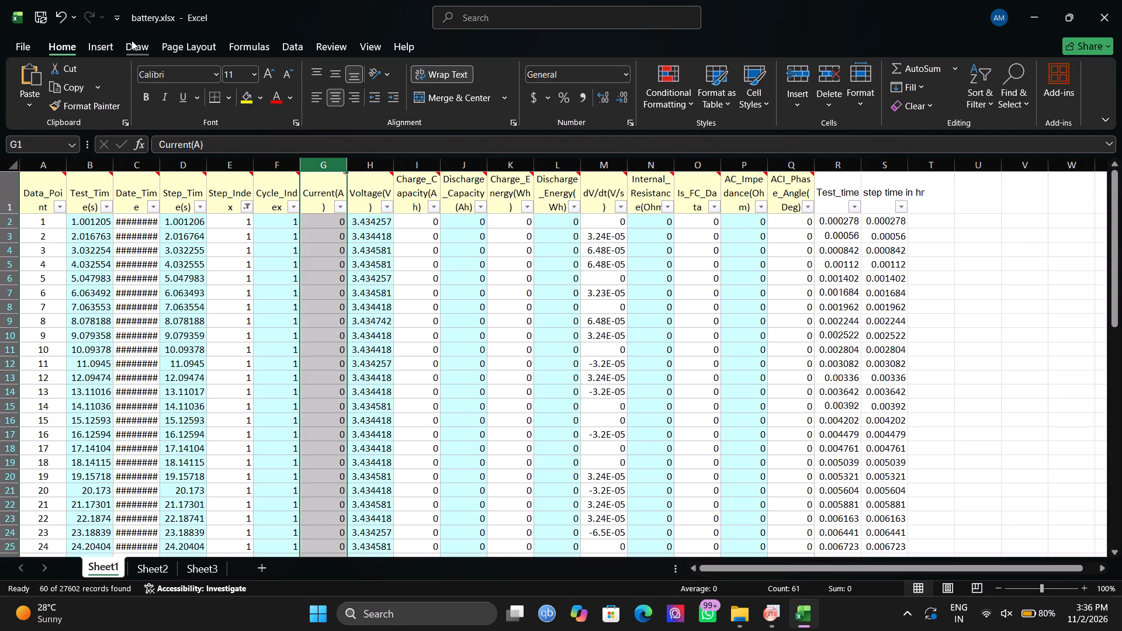
pyautogui.click(113, 40)
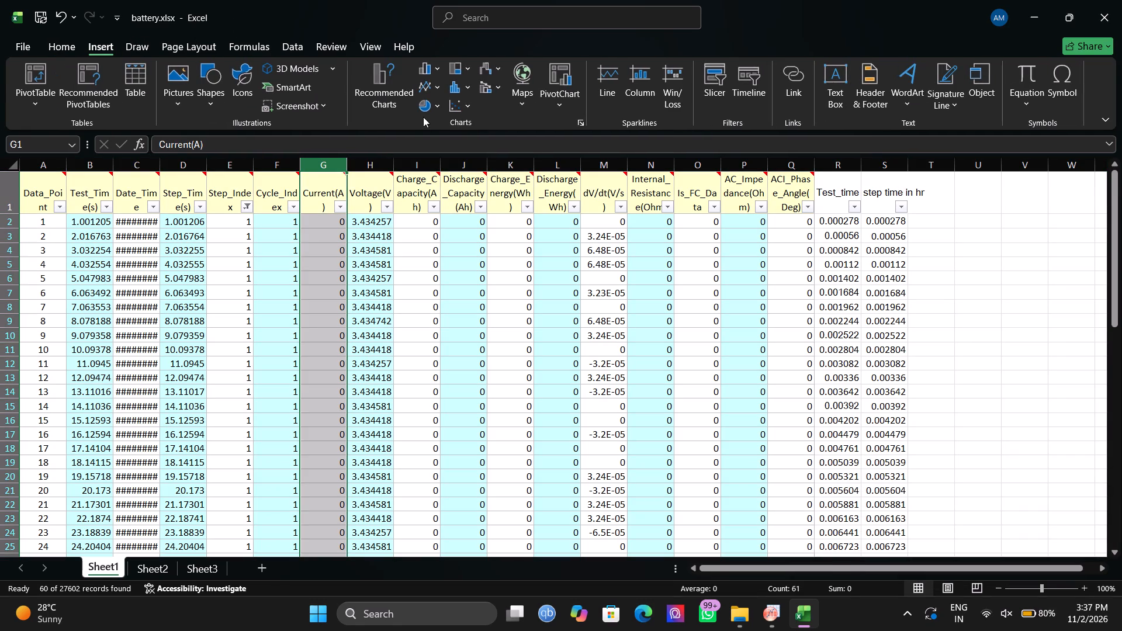
pyautogui.click(431, 88)
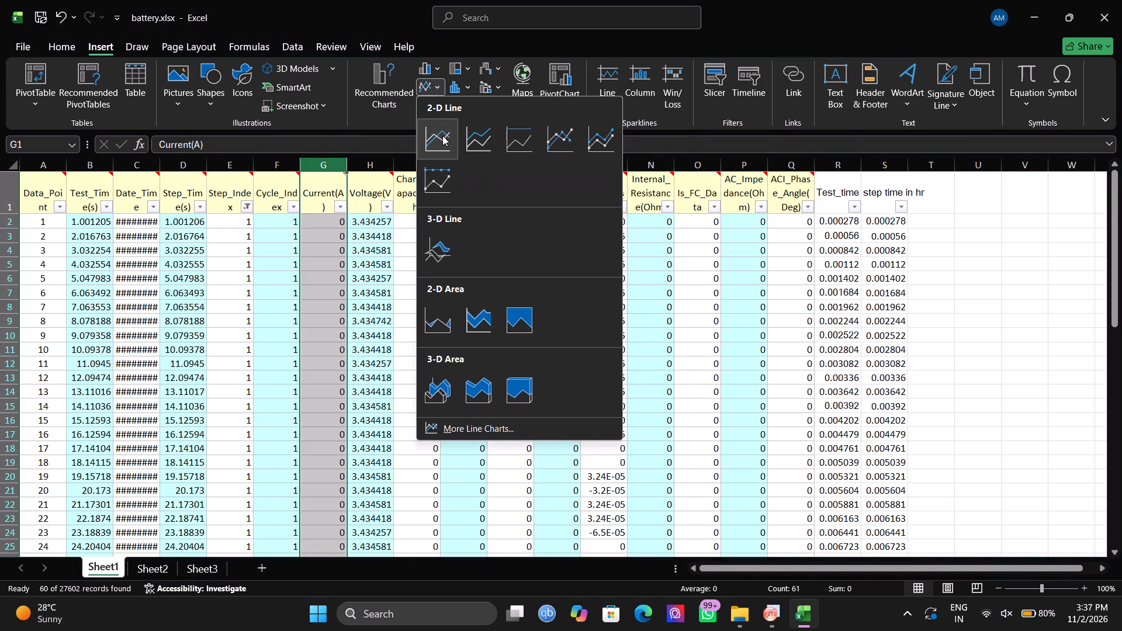
pyautogui.click(442, 136)
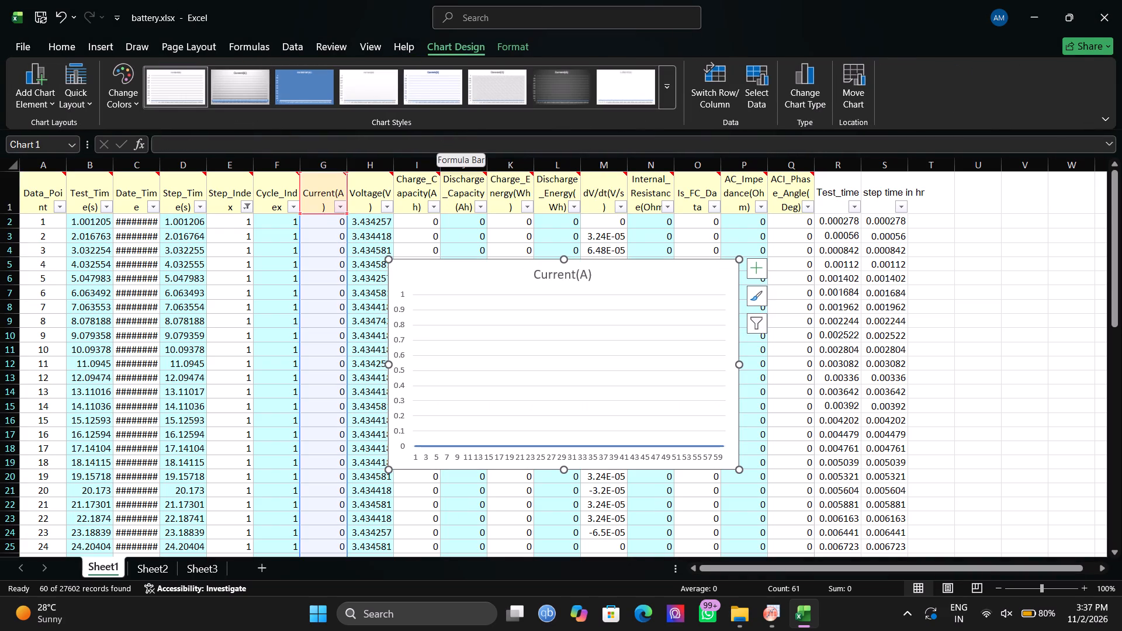
# Add value 2 to the Step_Index filter alongside 1 for the charted data.
pyautogui.click(246, 206)
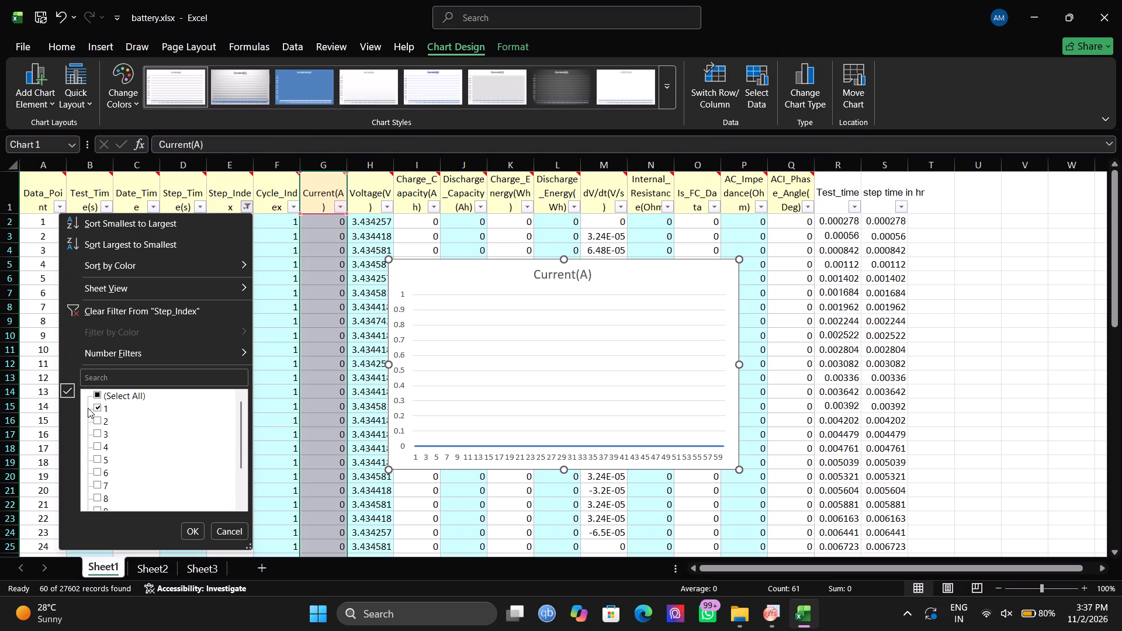
pyautogui.click(97, 421)
pyautogui.click(187, 535)
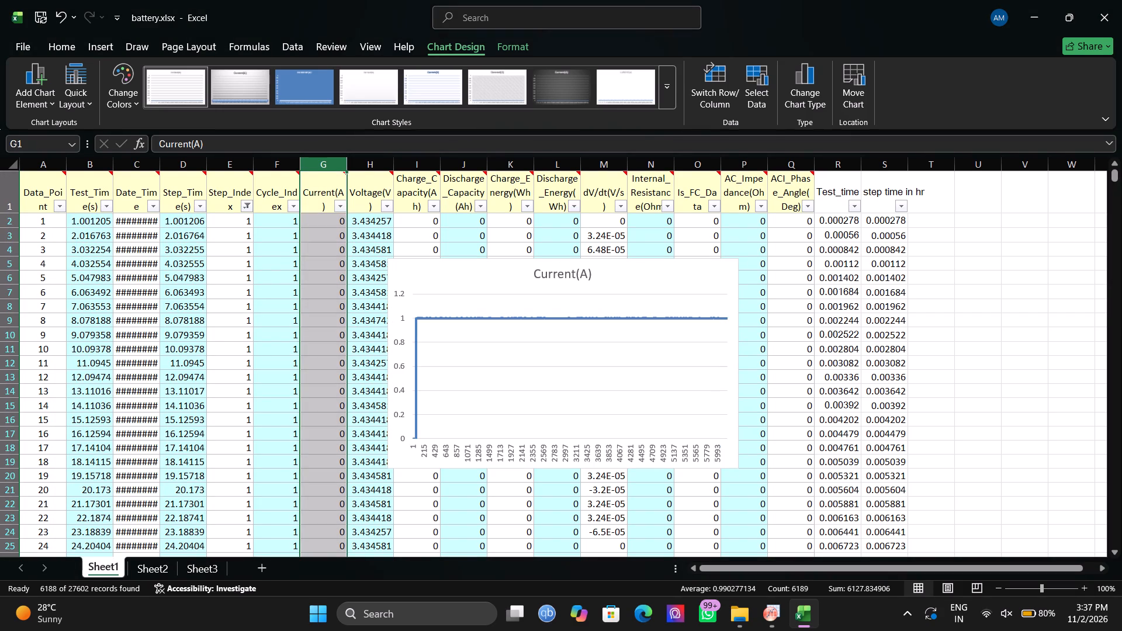
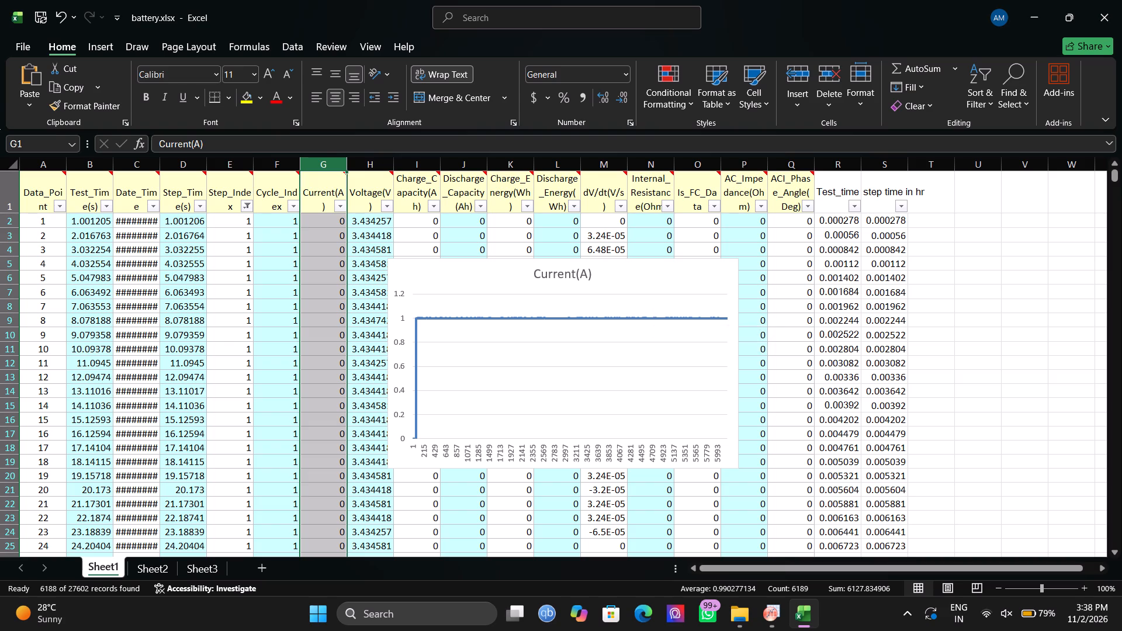
# Insert a 2-D line chart of the Voltage(V) column and move it to the lower right of the Current(A) chart.
pyautogui.click(373, 162)
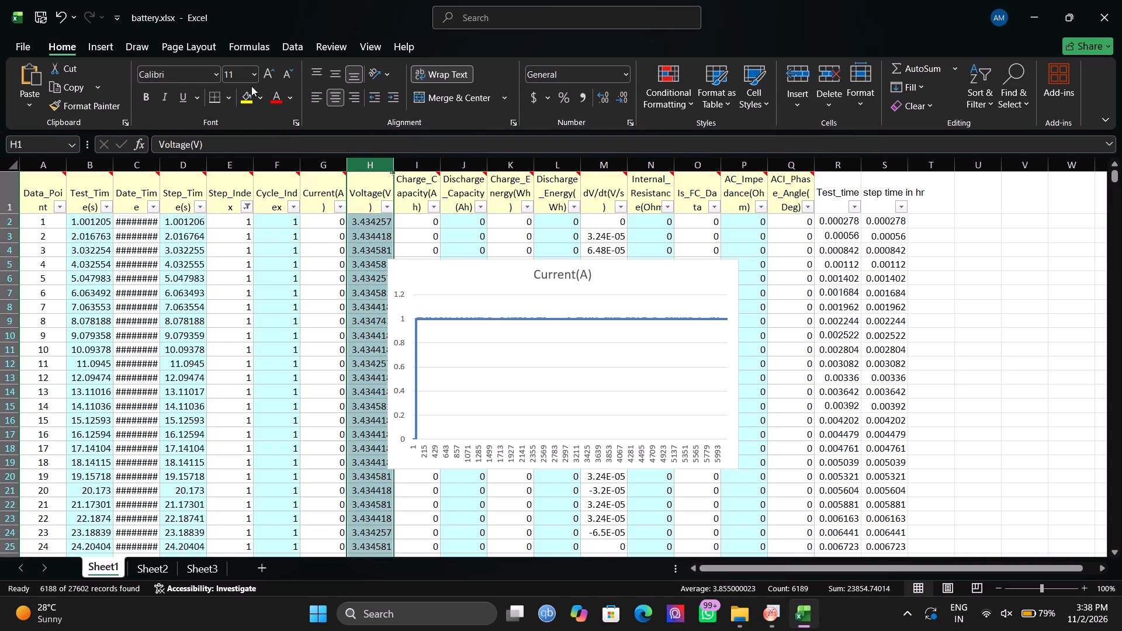
pyautogui.click(95, 44)
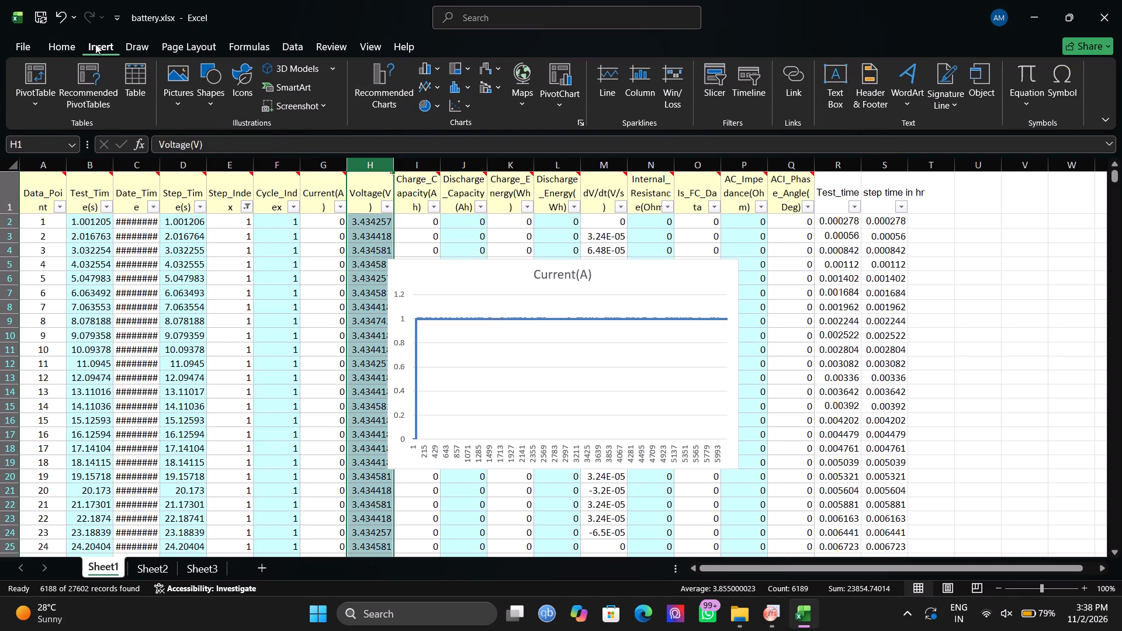
pyautogui.click(427, 88)
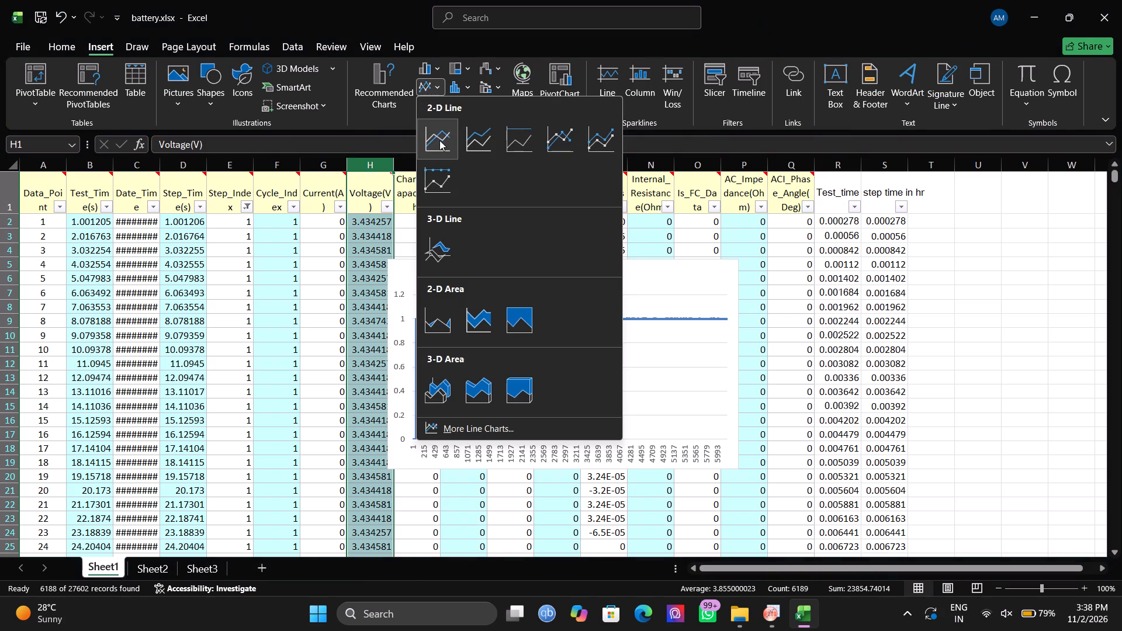
pyautogui.click(439, 142)
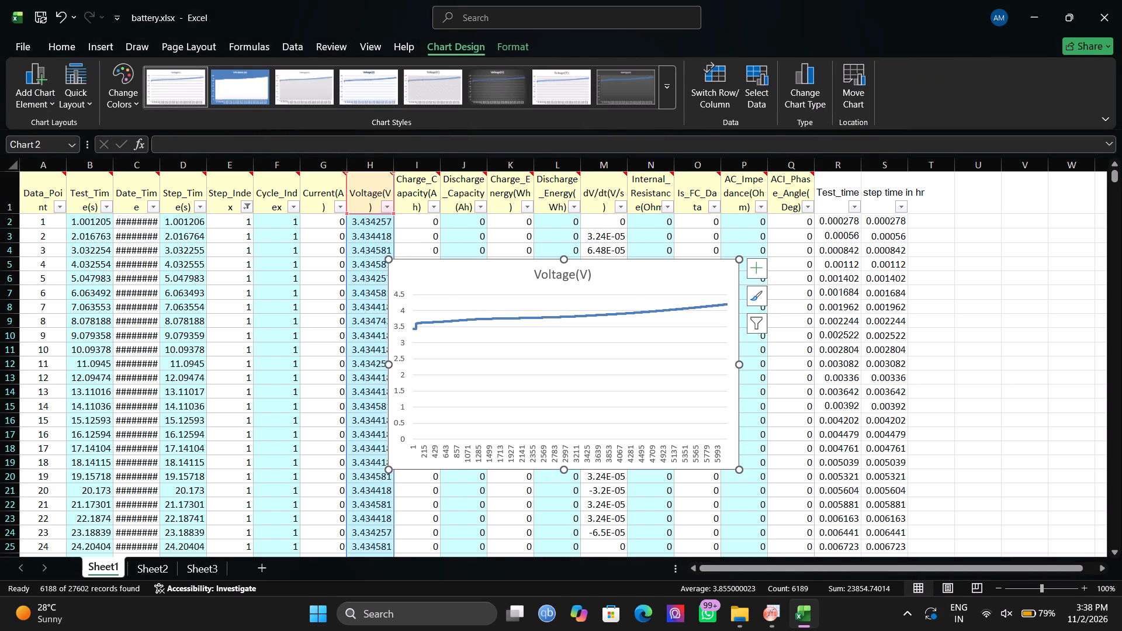
pyautogui.moveTo(456, 278); pyautogui.dragTo(632, 361)
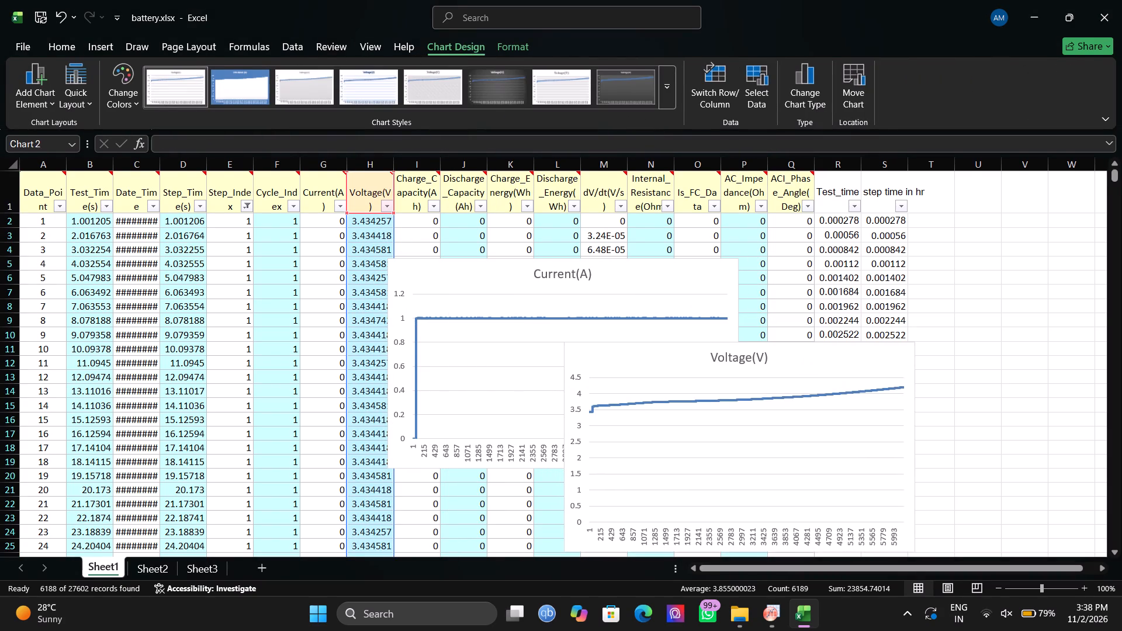
pyautogui.moveTo(632, 361); pyautogui.dragTo(633, 362)
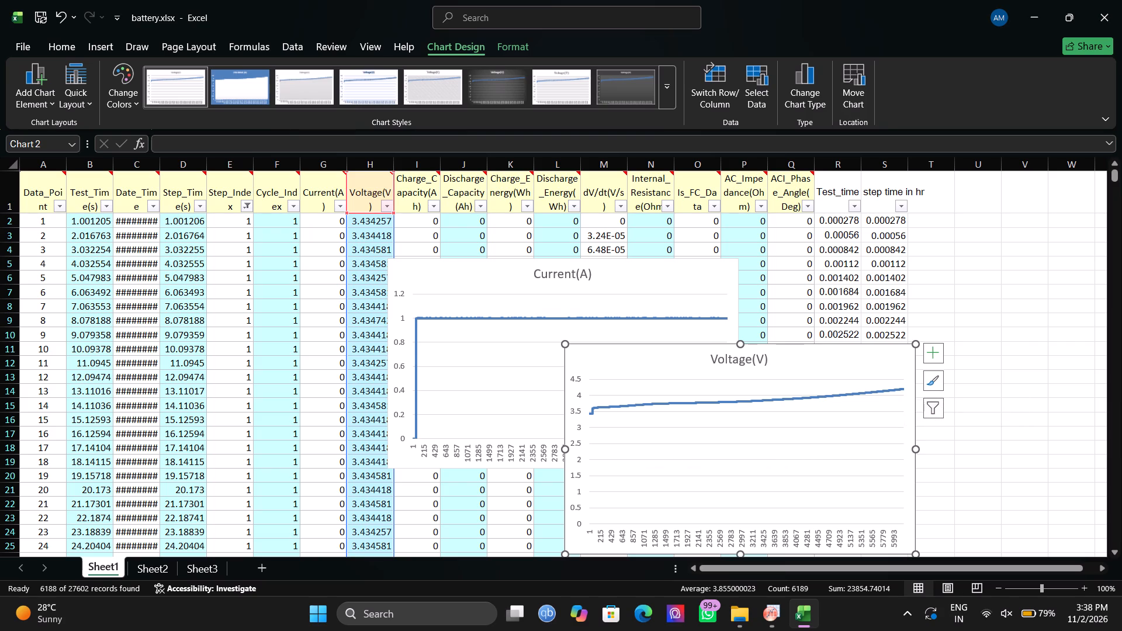
# Filter the Step_Index column to show only value 3.
pyautogui.click(247, 204)
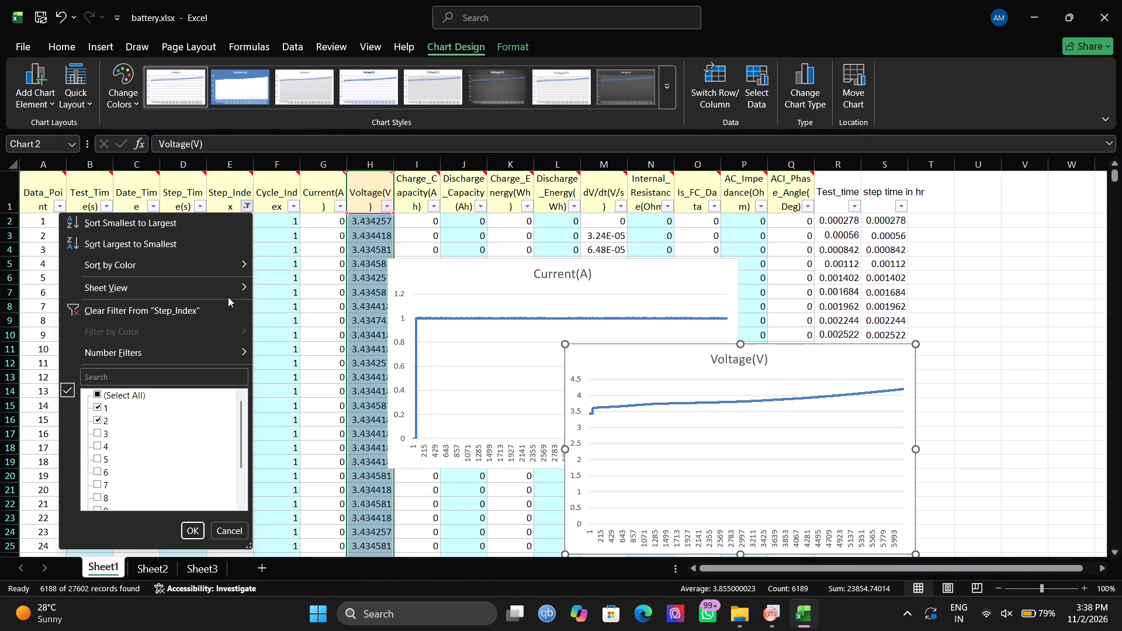
pyautogui.click(96, 394)
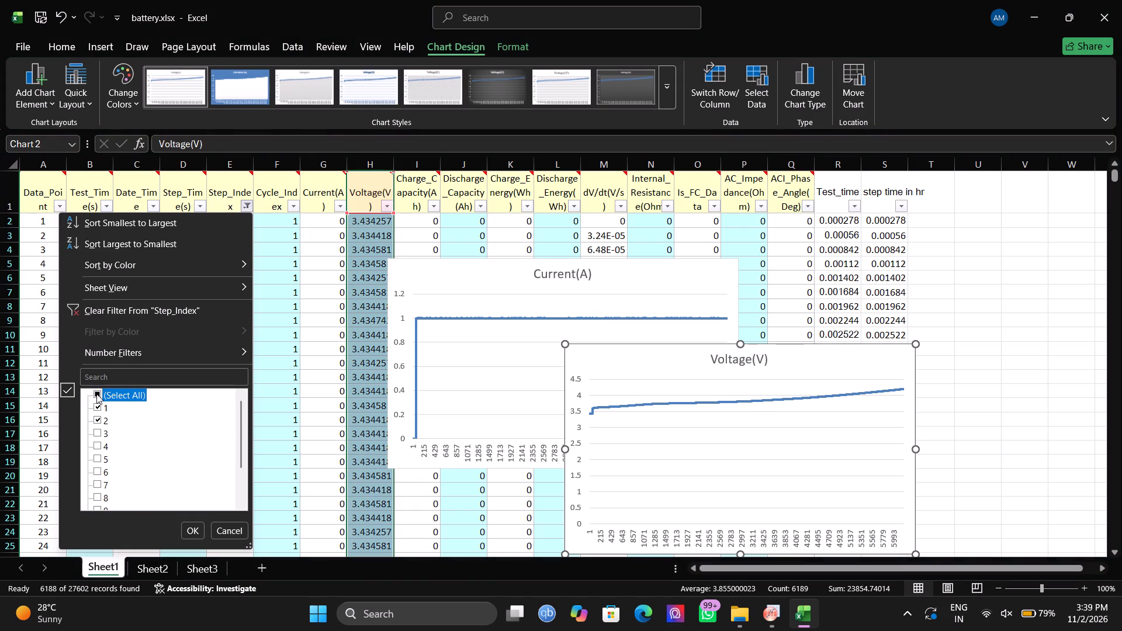
pyautogui.click(96, 394)
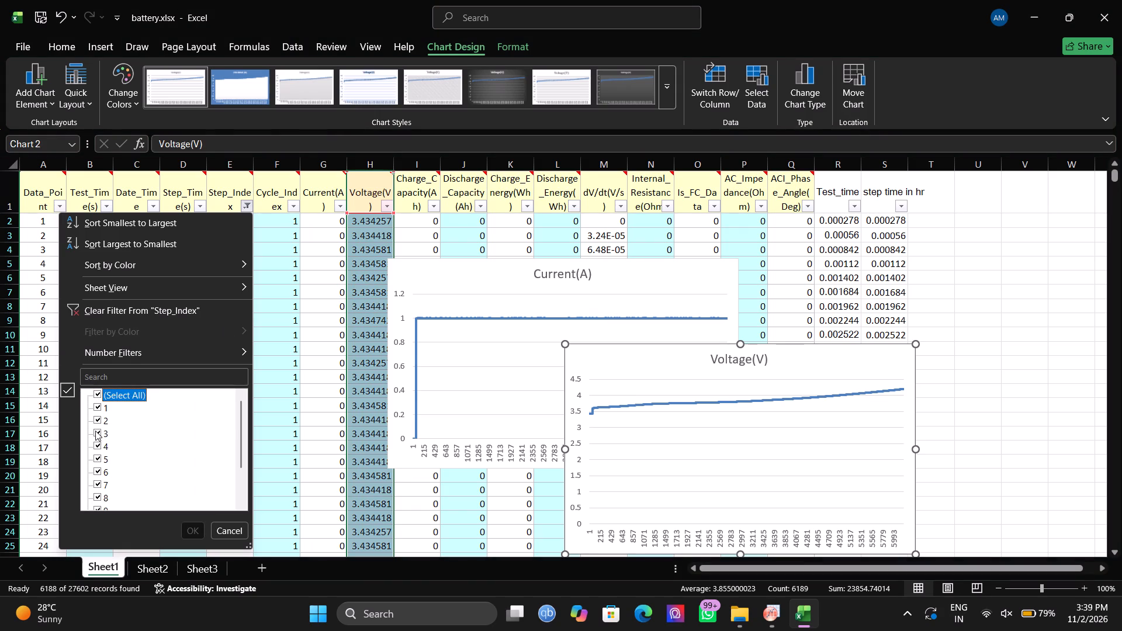
pyautogui.click(95, 431)
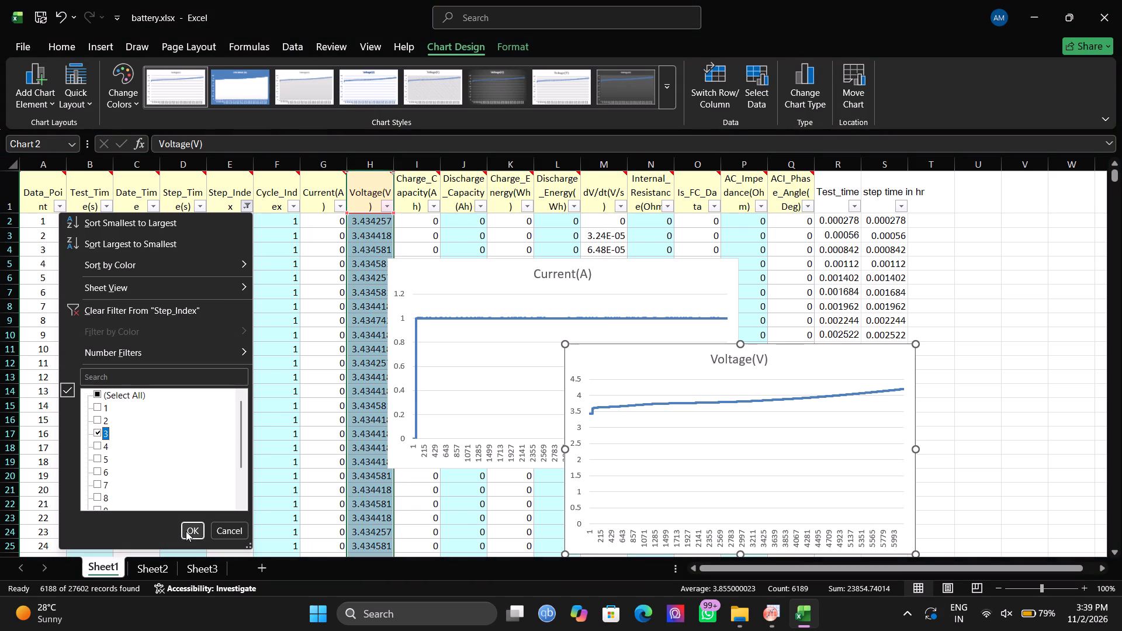
pyautogui.click(186, 531)
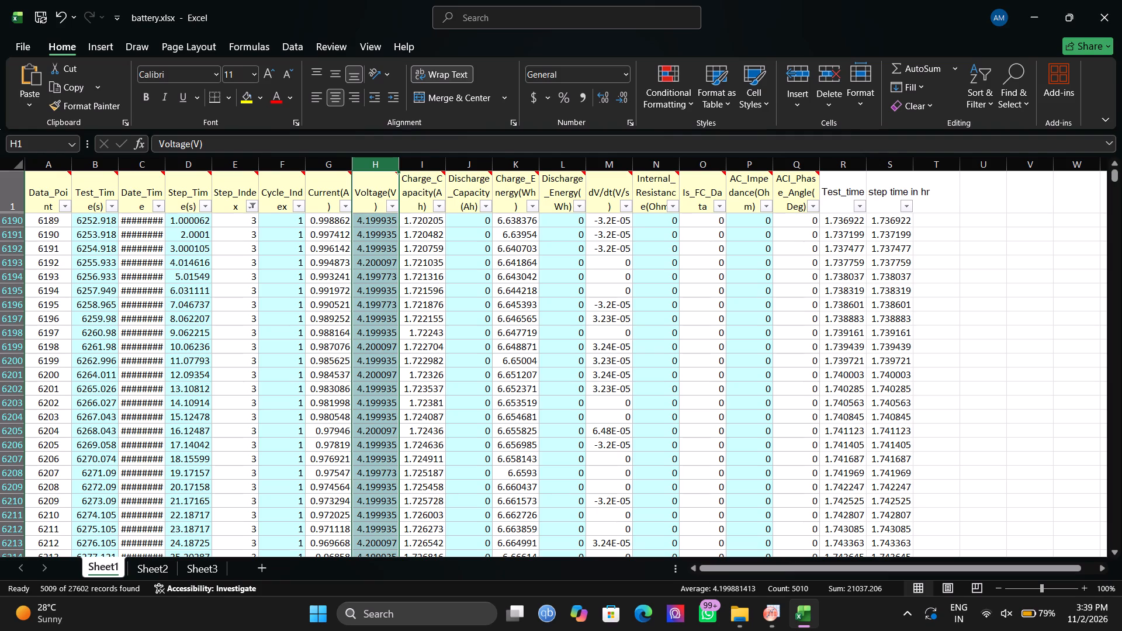
# Insert a 2-D line chart of the Current(A) column for the Step_Index 3 rows.
pyautogui.click(328, 164)
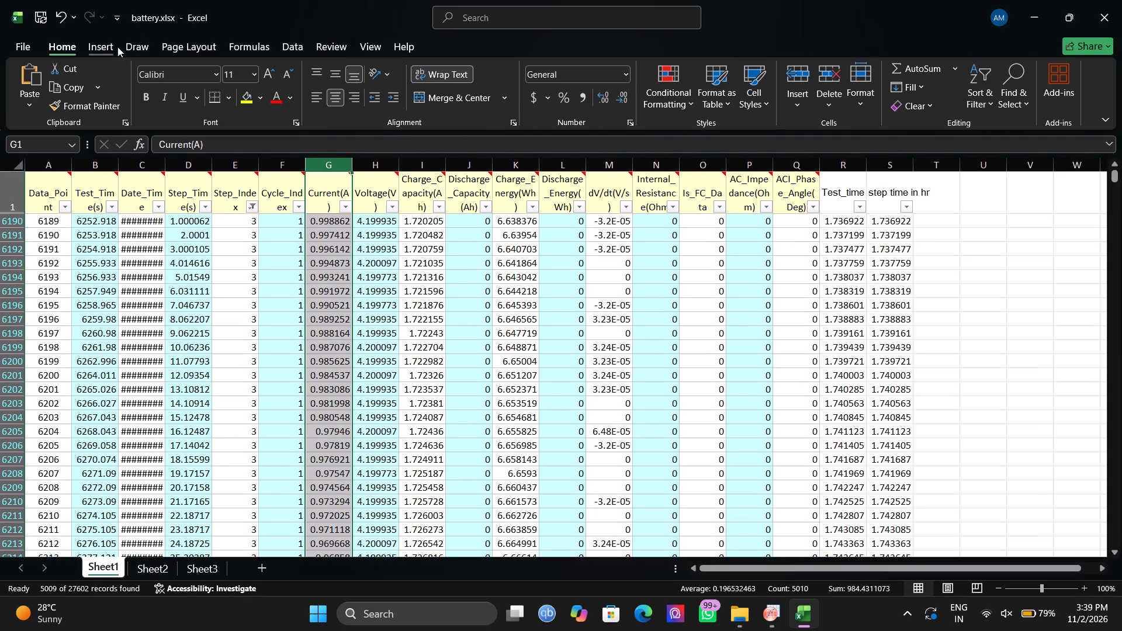
pyautogui.click(140, 47)
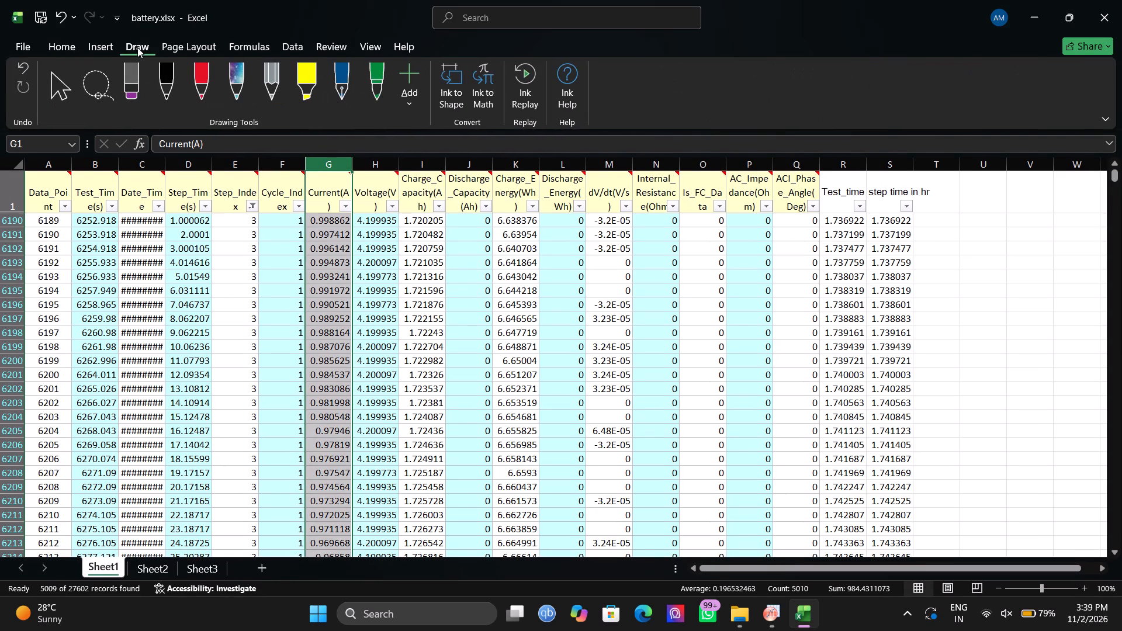
pyautogui.click(96, 40)
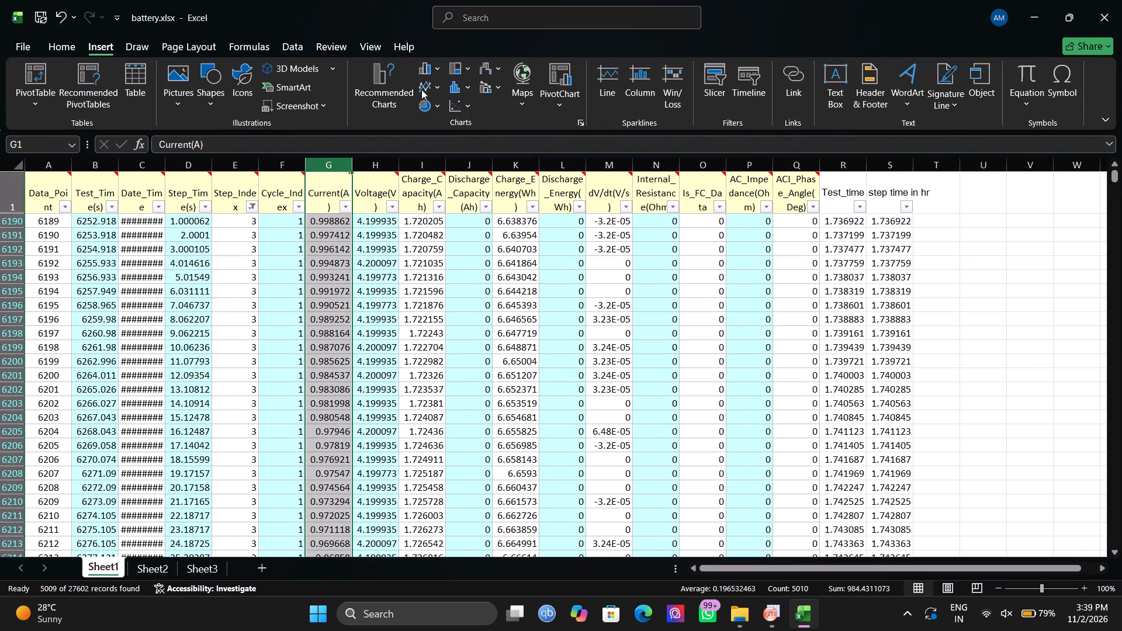
pyautogui.click(426, 86)
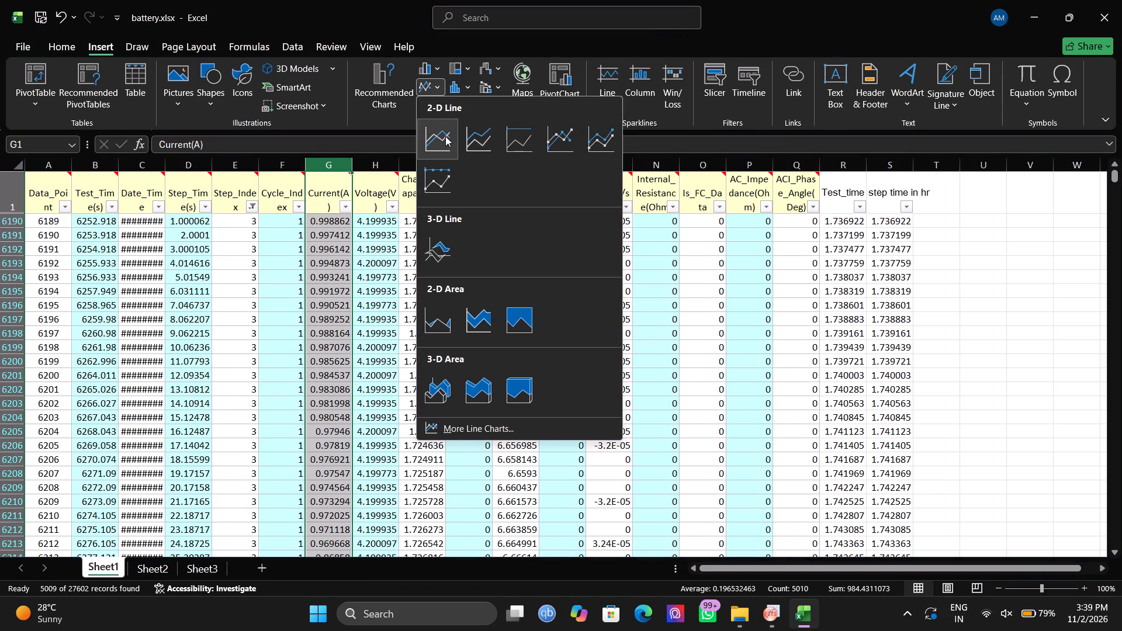
pyautogui.click(445, 137)
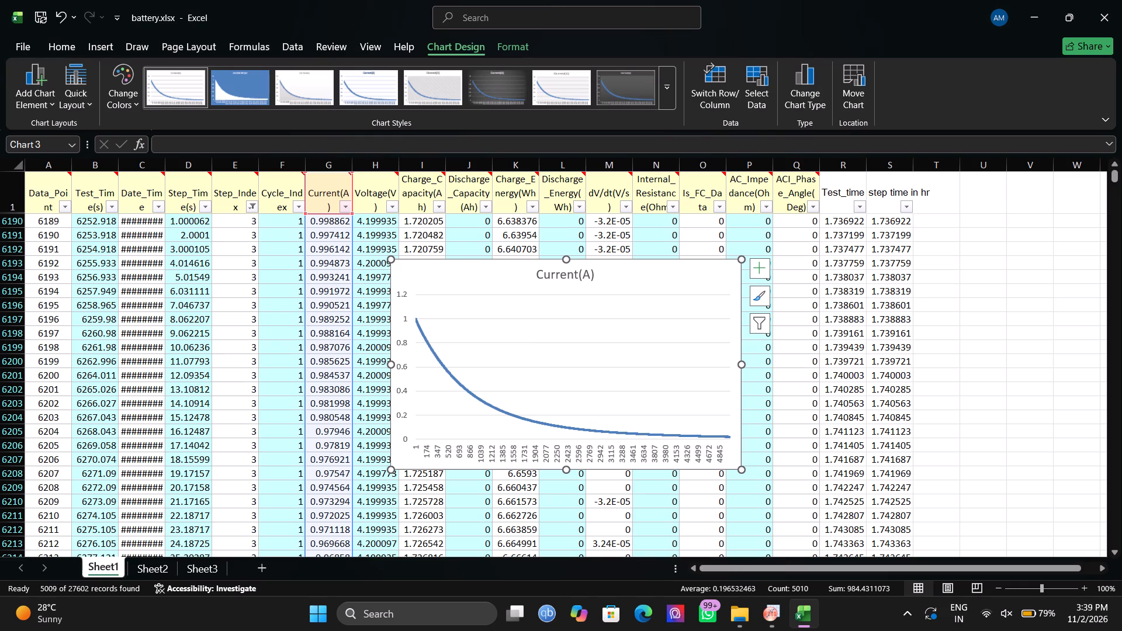
# Insert a 2-D line chart of the Voltage(V) column for the Step_Index 3 rows.
pyautogui.click(254, 207)
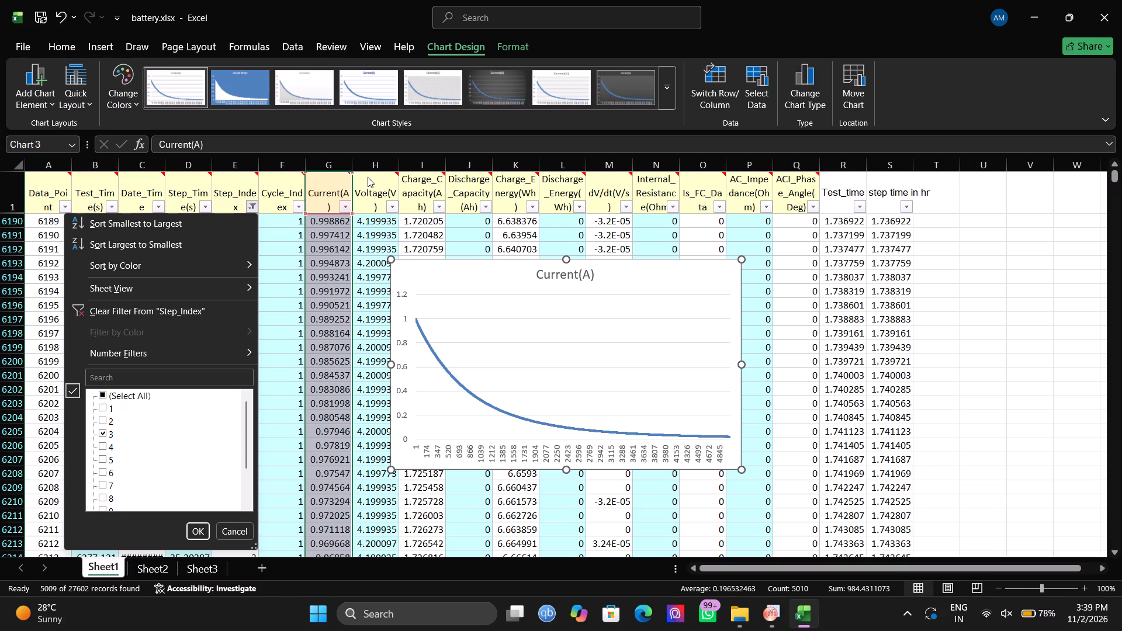
pyautogui.click(374, 163)
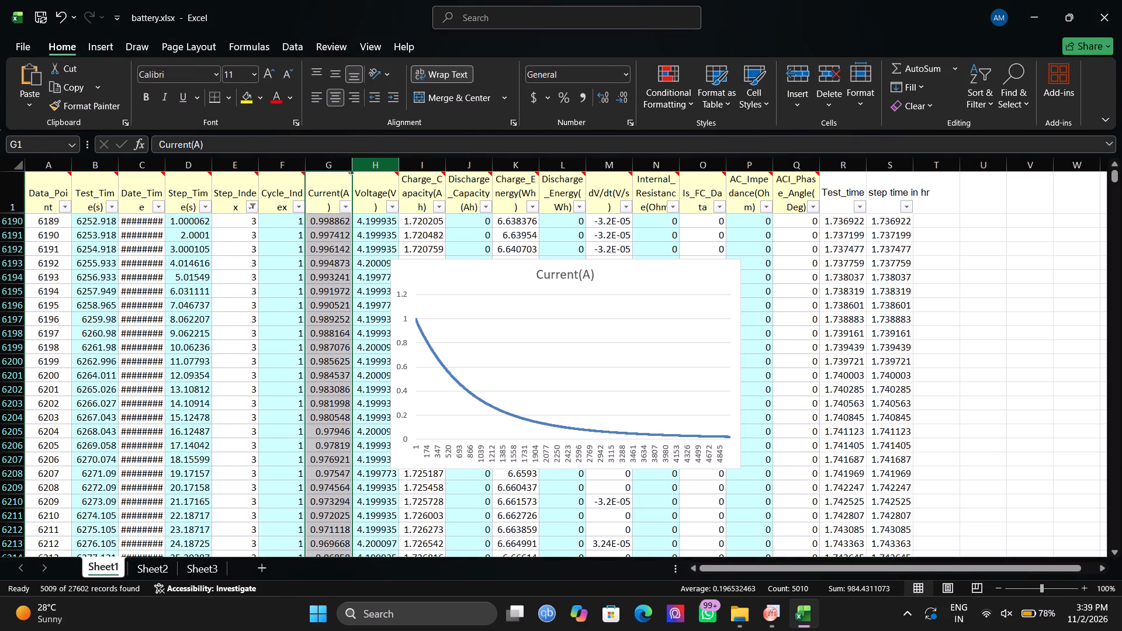
pyautogui.click(374, 163)
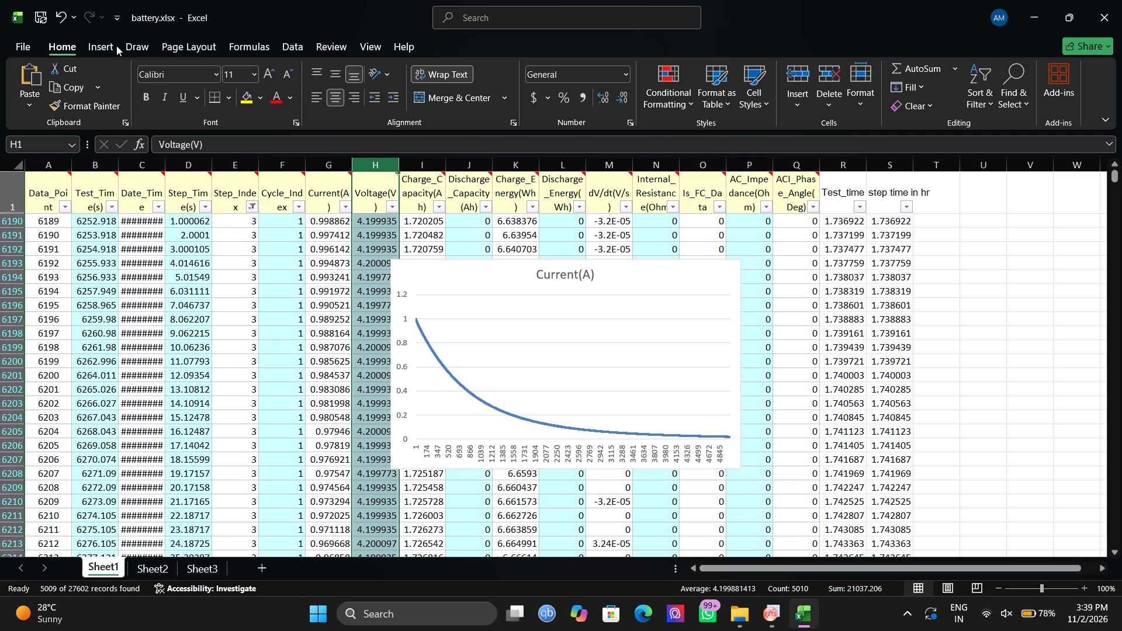
pyautogui.click(101, 44)
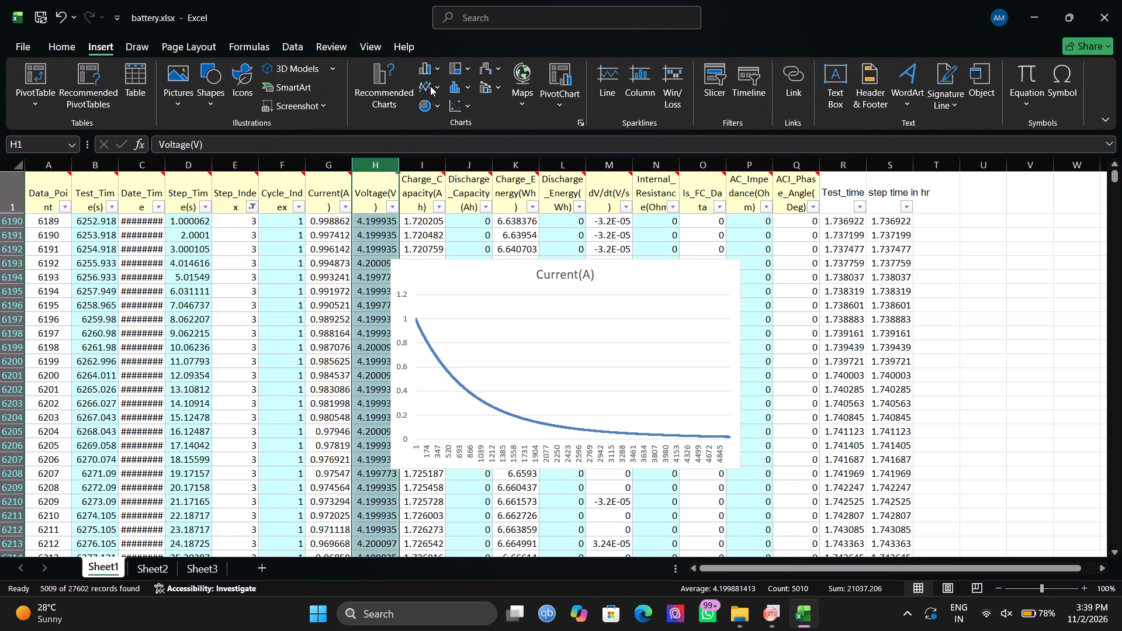
pyautogui.click(428, 86)
pyautogui.click(445, 150)
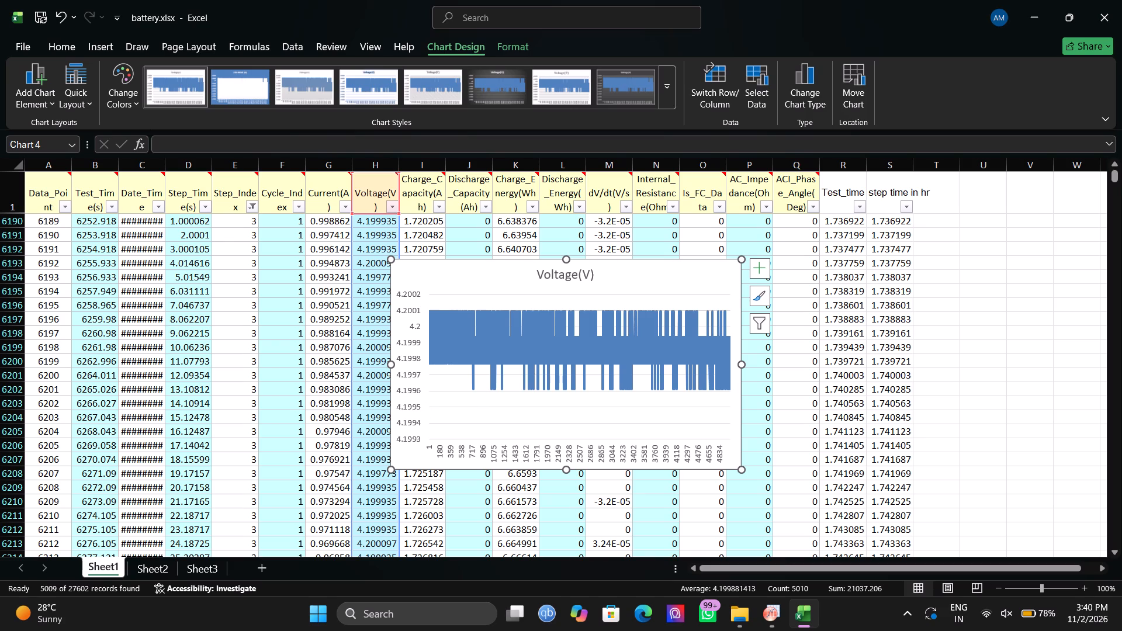
# Filter the Step_Index column to show only value 4.
pyautogui.click(249, 207)
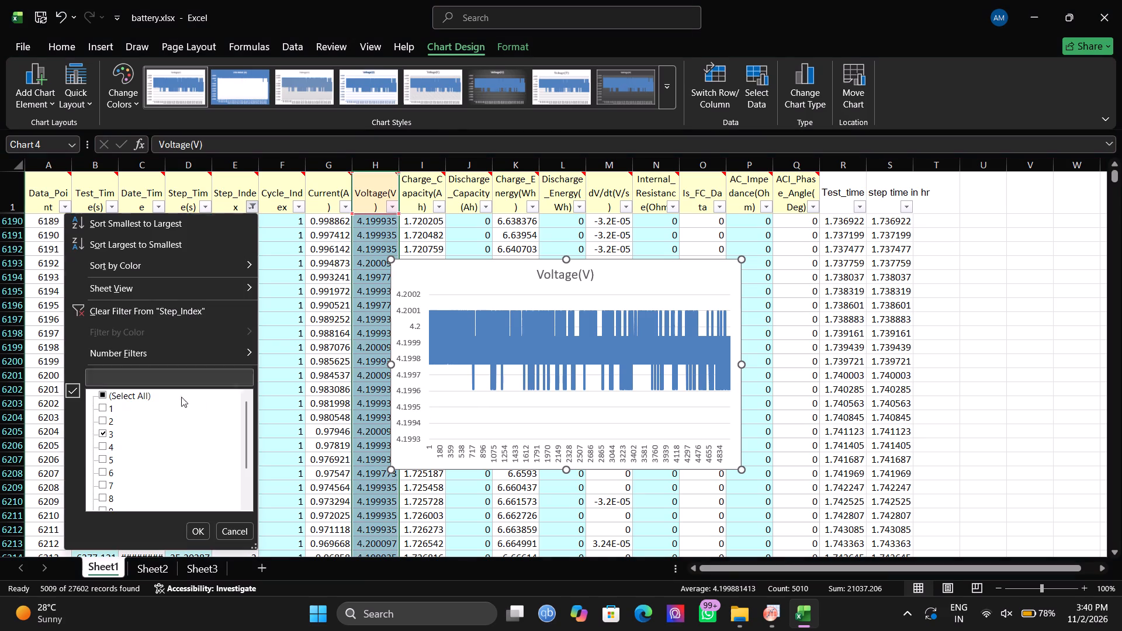
pyautogui.click(105, 395)
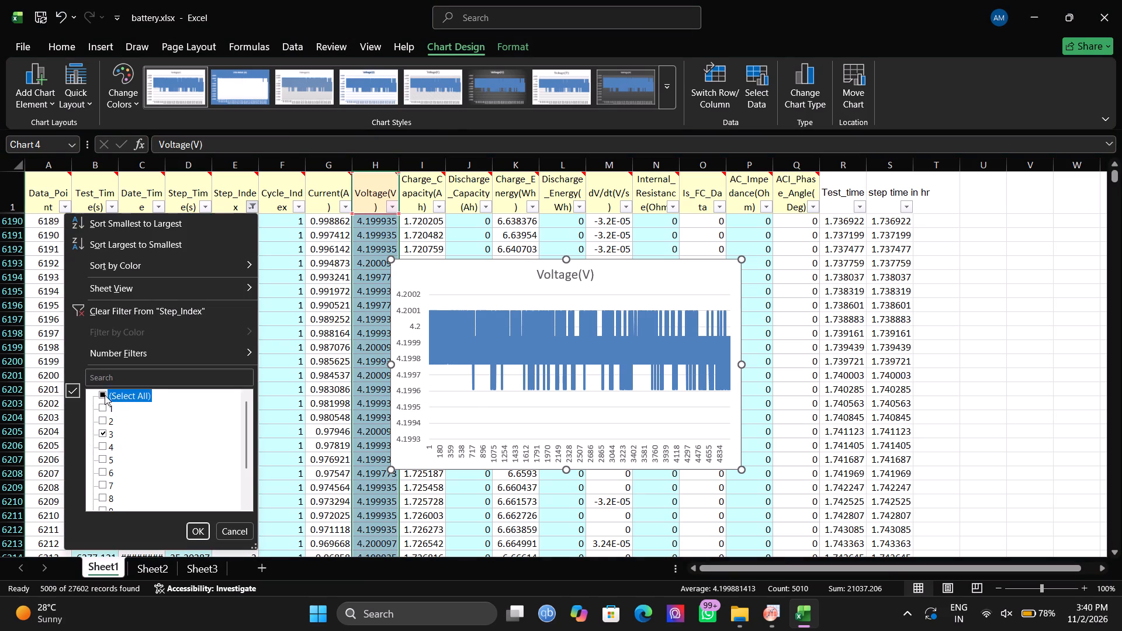
pyautogui.click(98, 391)
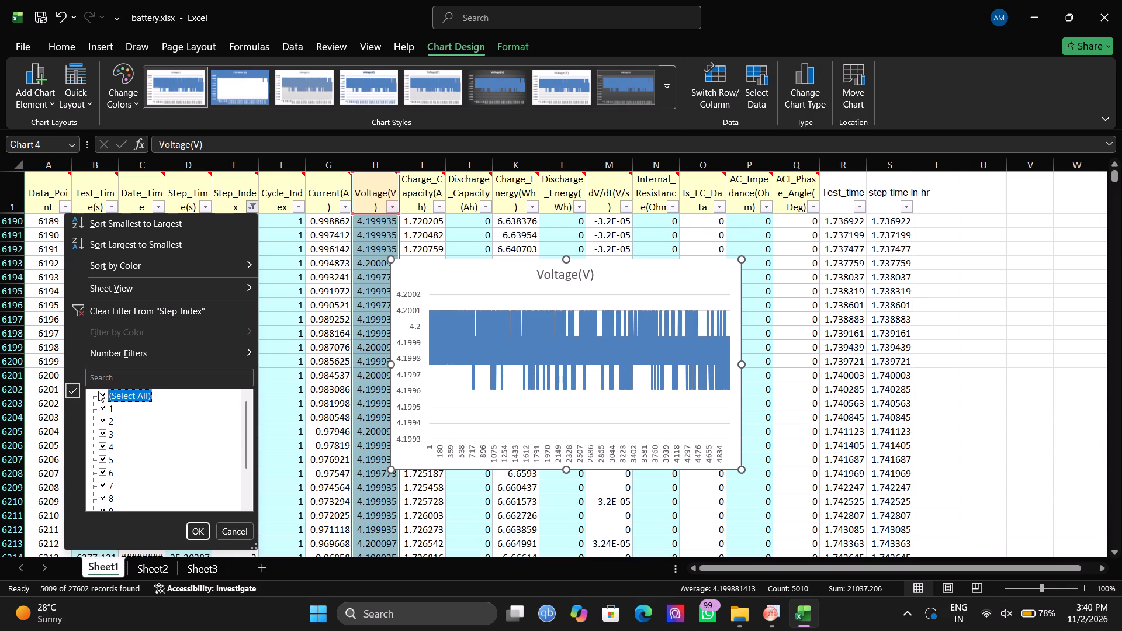
pyautogui.click(105, 396)
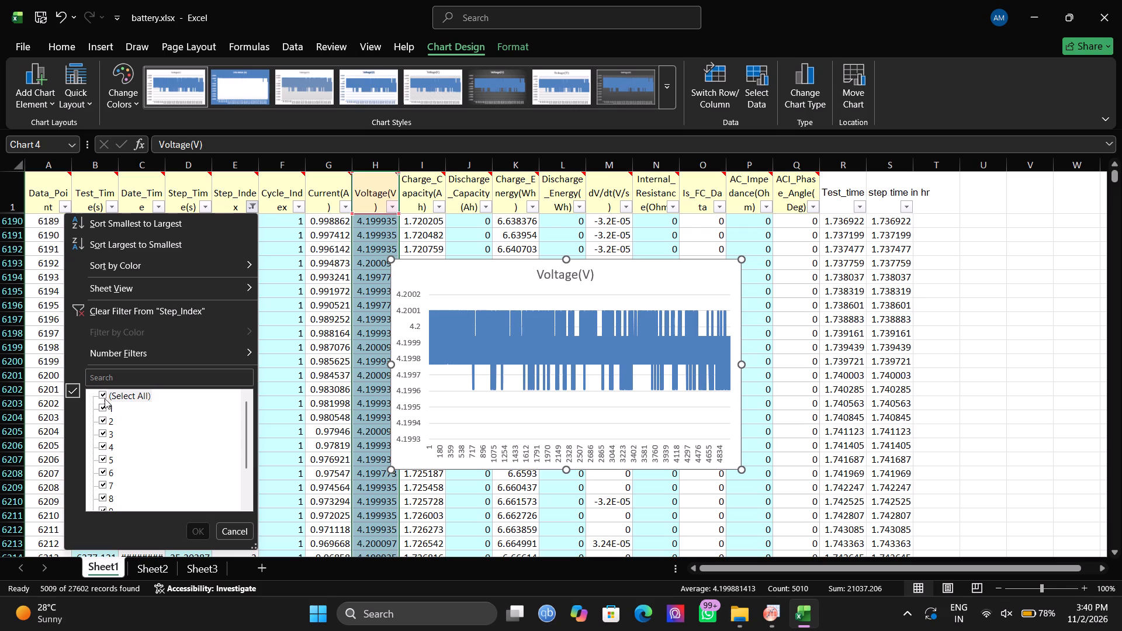
pyautogui.click(103, 449)
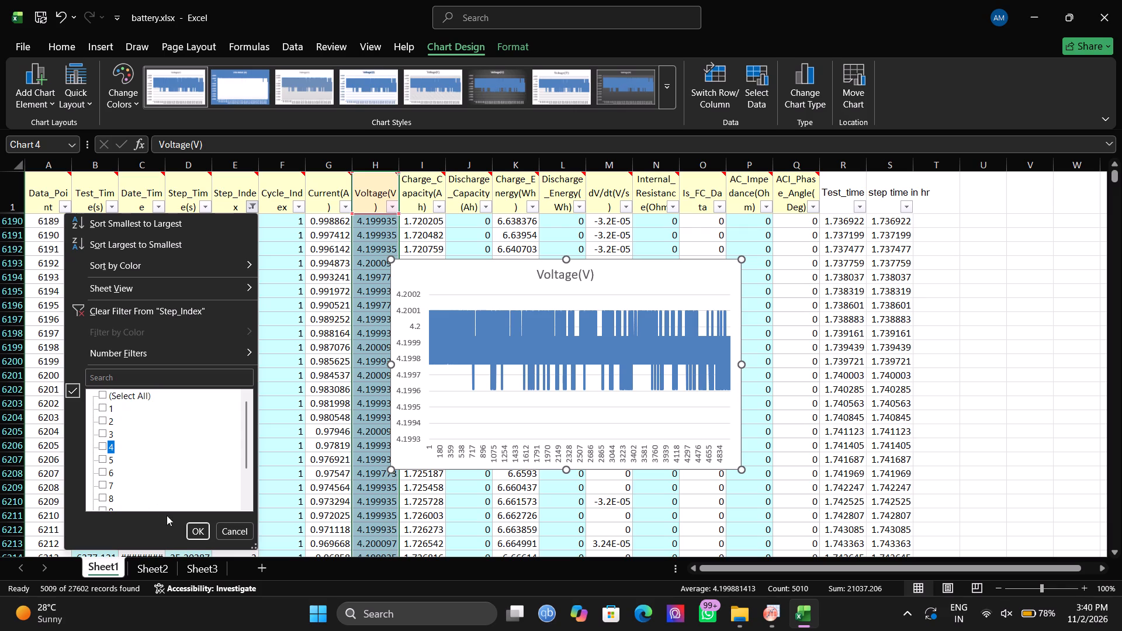
pyautogui.click(191, 532)
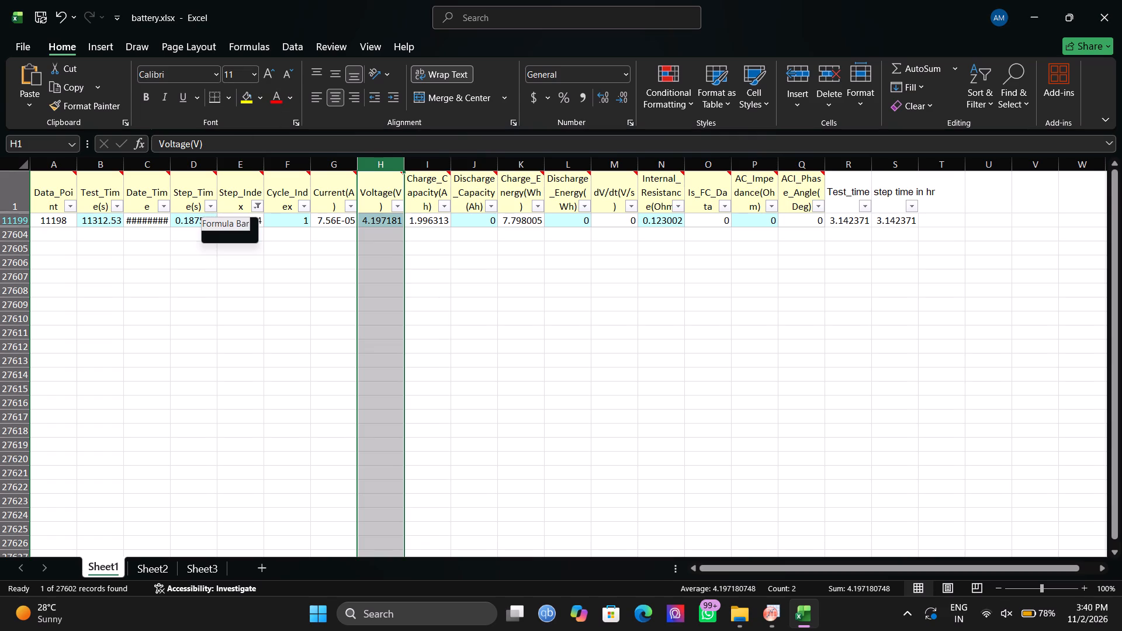
# Switch the Step_Index filter to show only value 5.
pyautogui.click(258, 206)
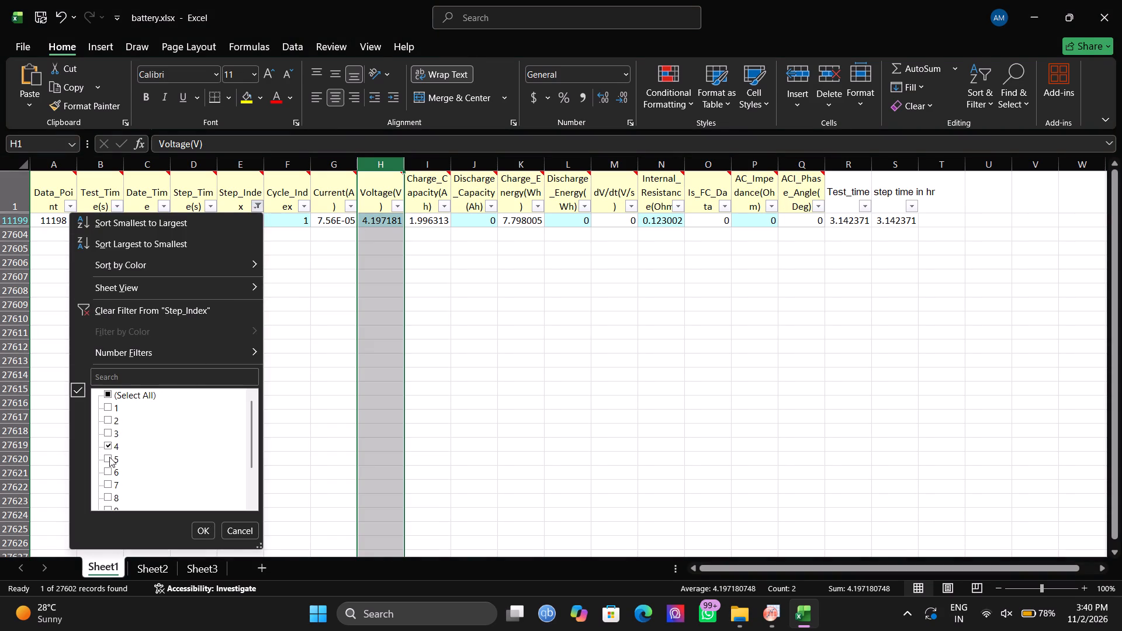
pyautogui.click(109, 457)
pyautogui.click(108, 445)
pyautogui.click(204, 527)
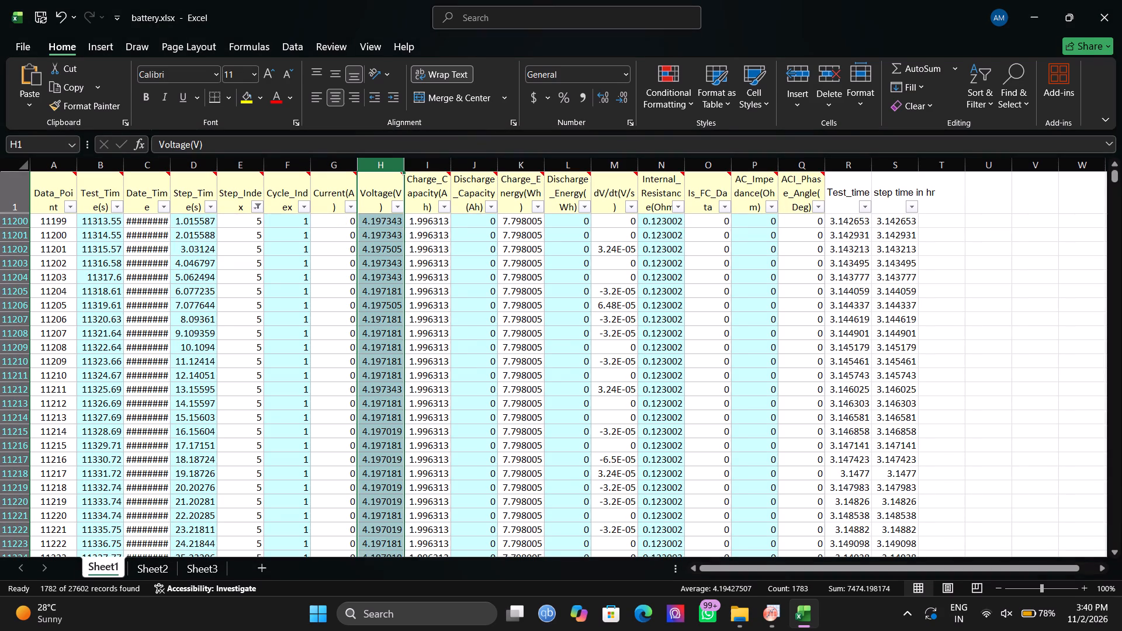
# Insert a 2-D line chart of the Current(A) column for the Step_Index 5 rows.
pyautogui.click(331, 160)
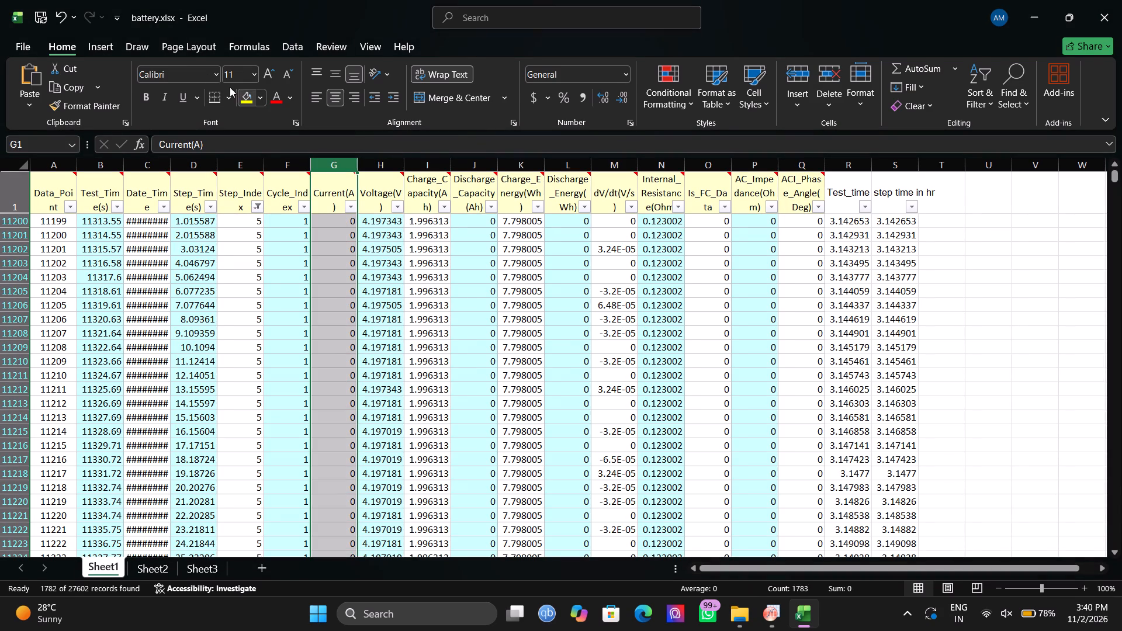
pyautogui.click(108, 45)
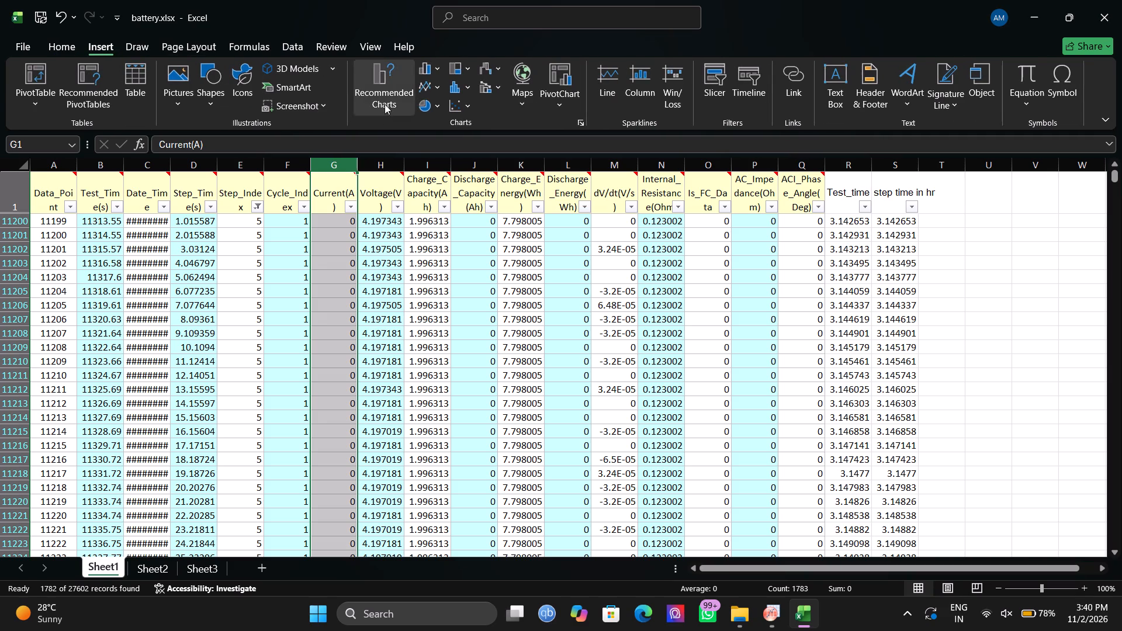
pyautogui.click(425, 86)
pyautogui.click(442, 147)
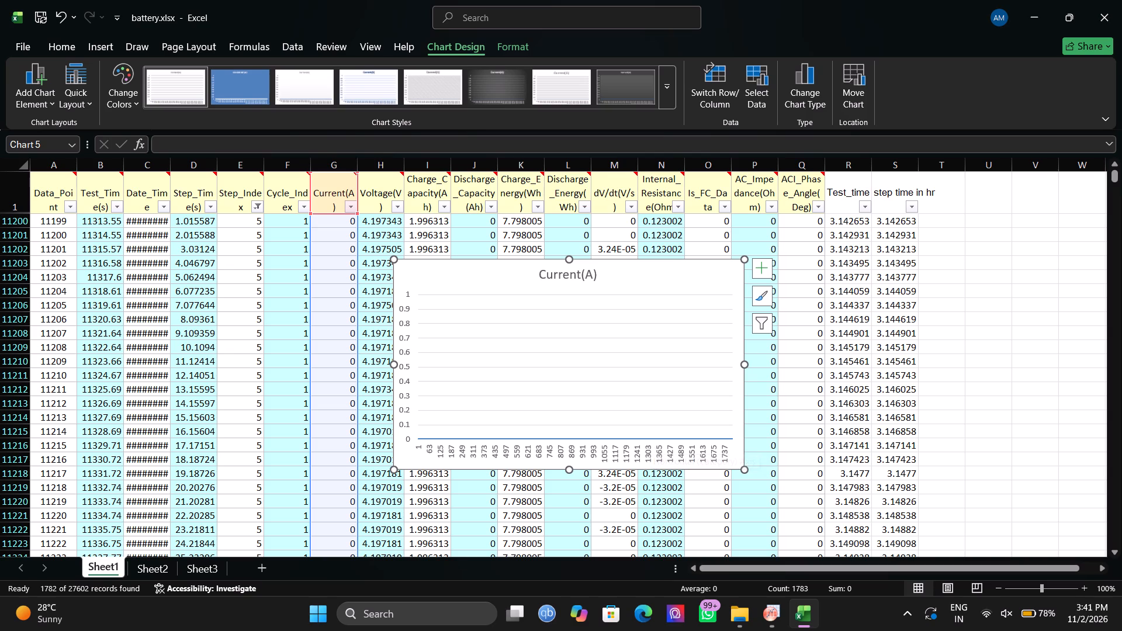
# Insert a 2-D line chart of the Voltage(V) column for the Step_Index 5 rows and enlarge it to span about columns I to V.
pyautogui.click(379, 167)
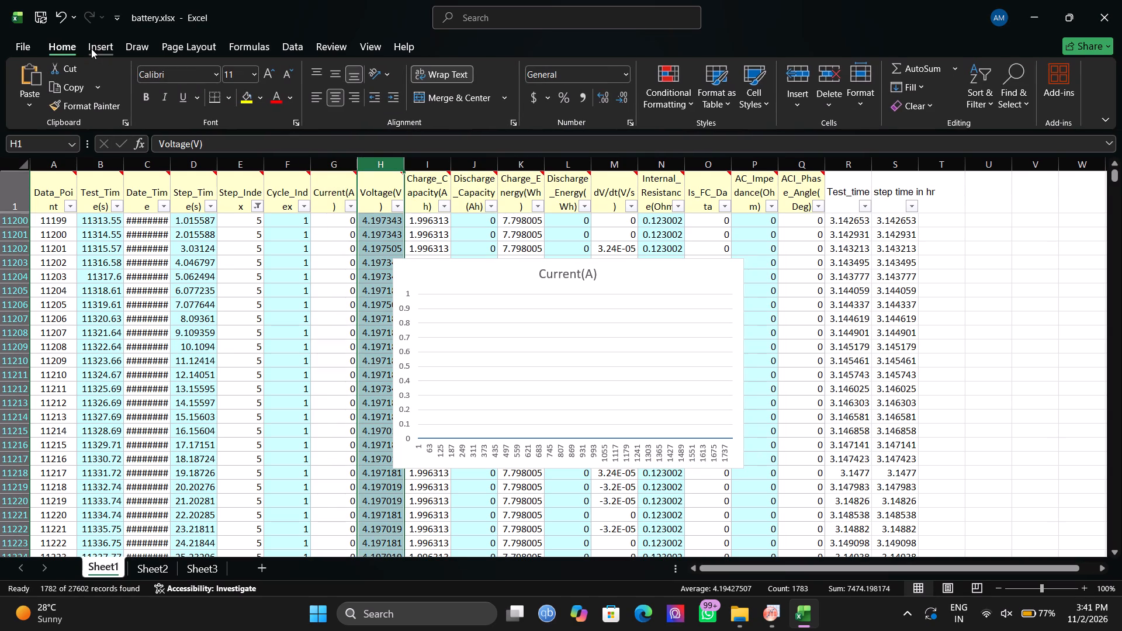
pyautogui.click(91, 47)
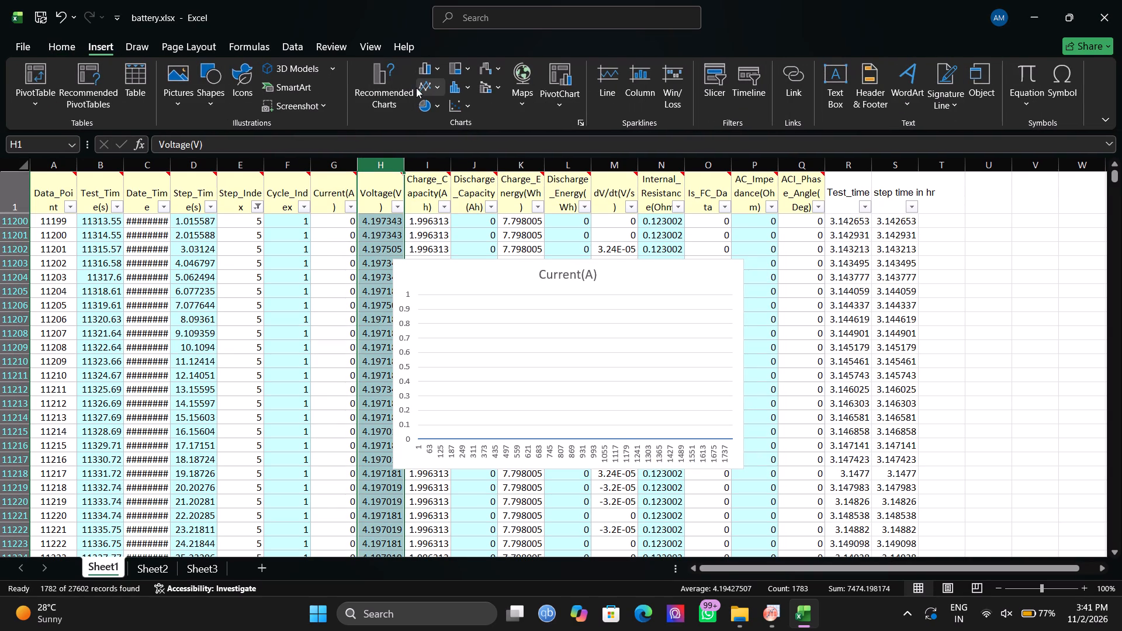
pyautogui.click(416, 88)
pyautogui.click(443, 131)
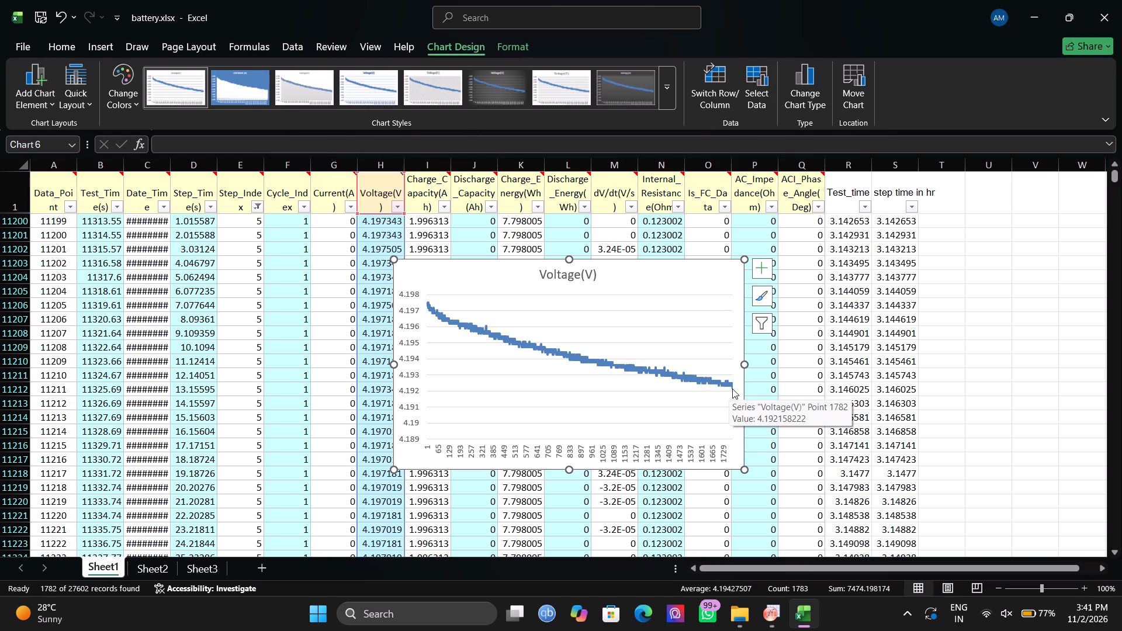
pyautogui.moveTo(743, 466); pyautogui.dragTo(1036, 522)
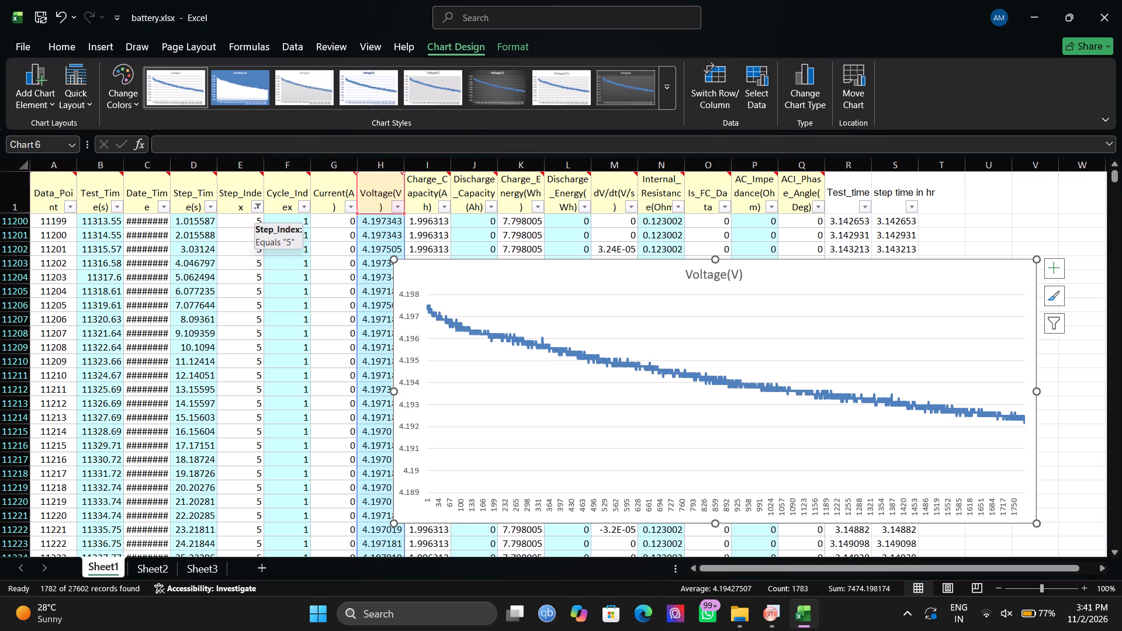
# Insert another 2-D line chart of the Current(A) column for the Step_Index 5 rows.
pyautogui.click(338, 161)
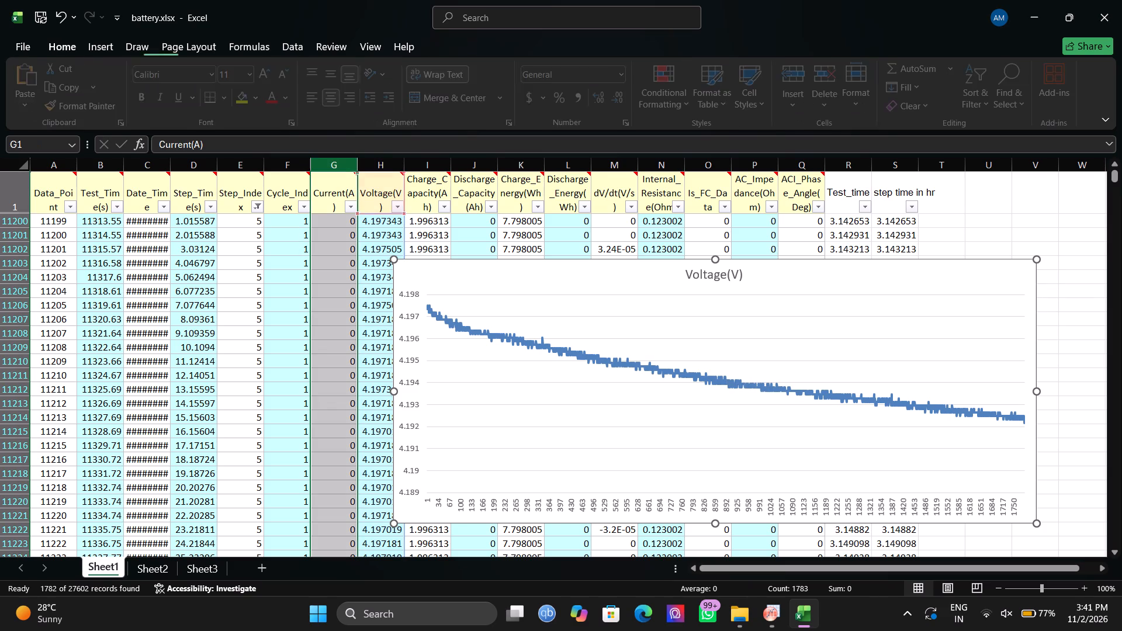
pyautogui.click(108, 49)
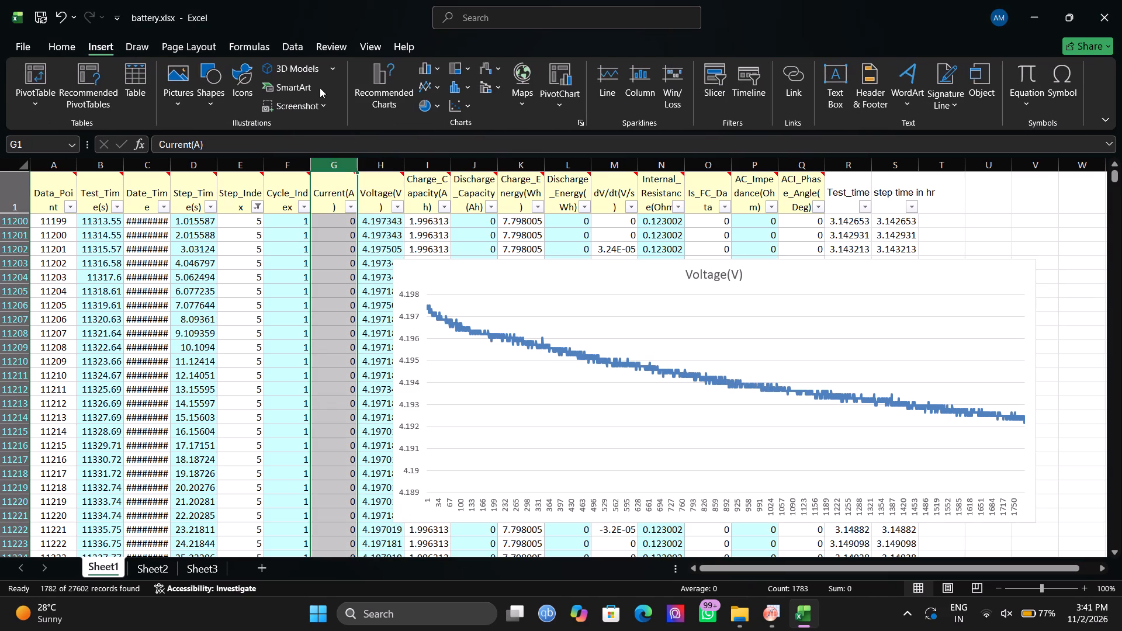
pyautogui.click(420, 88)
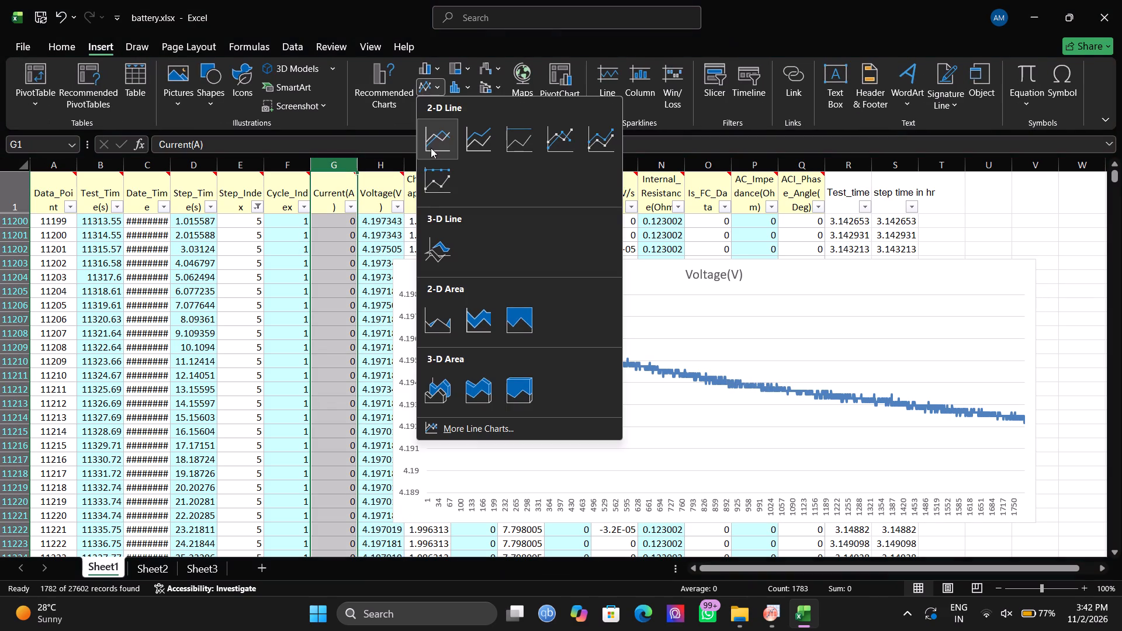
pyautogui.click(431, 146)
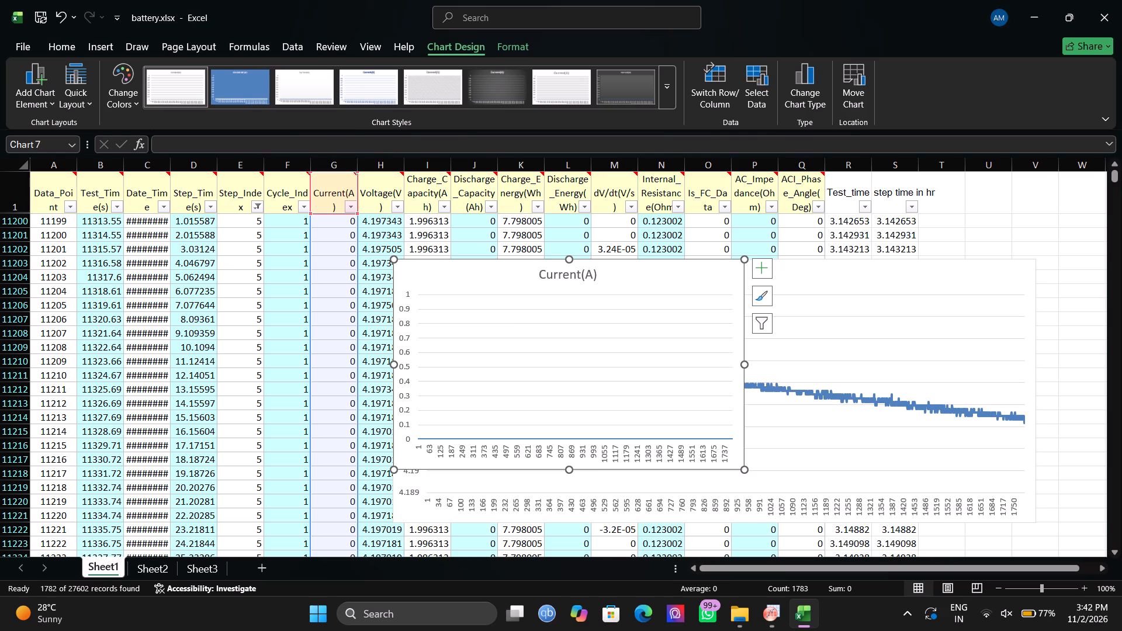
# Switch the Step_Index filter to show only value 6.
pyautogui.click(258, 204)
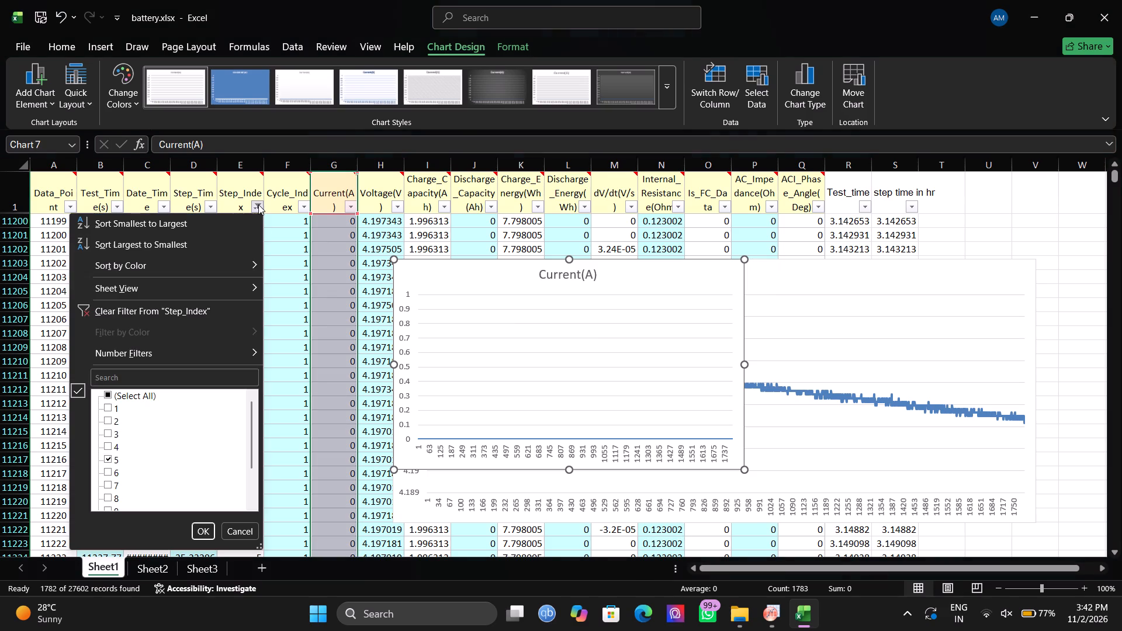
pyautogui.click(112, 473)
pyautogui.click(106, 458)
pyautogui.click(202, 536)
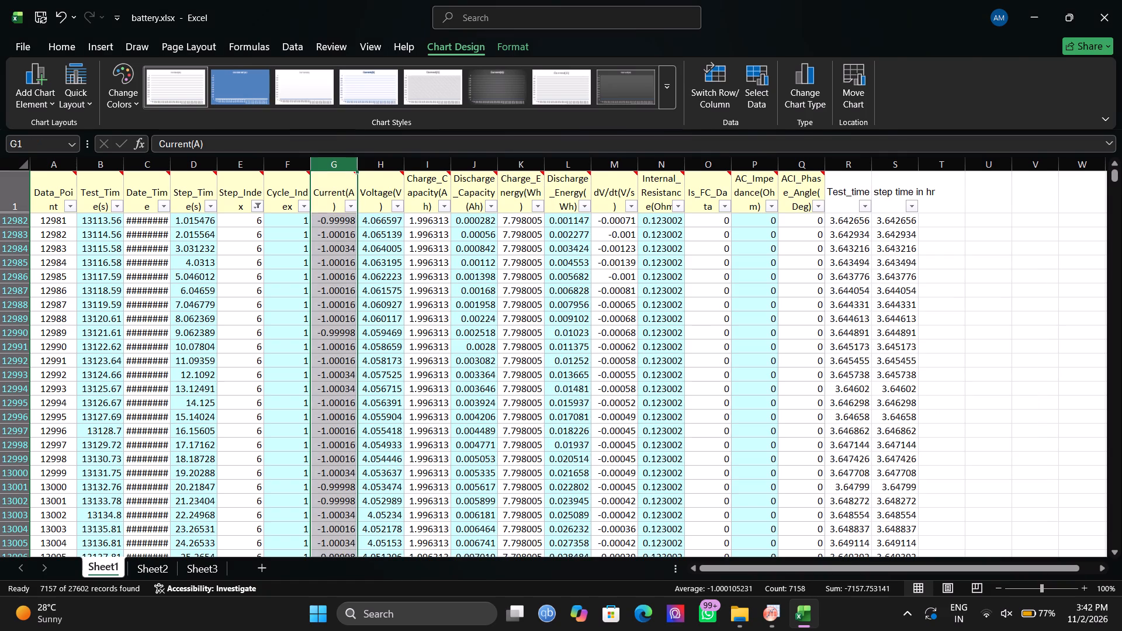
# Insert a 2-D line chart plotting the Current(A) and Voltage(V) columns together for the Step_Index 6 rows.
pyautogui.click(350, 164)
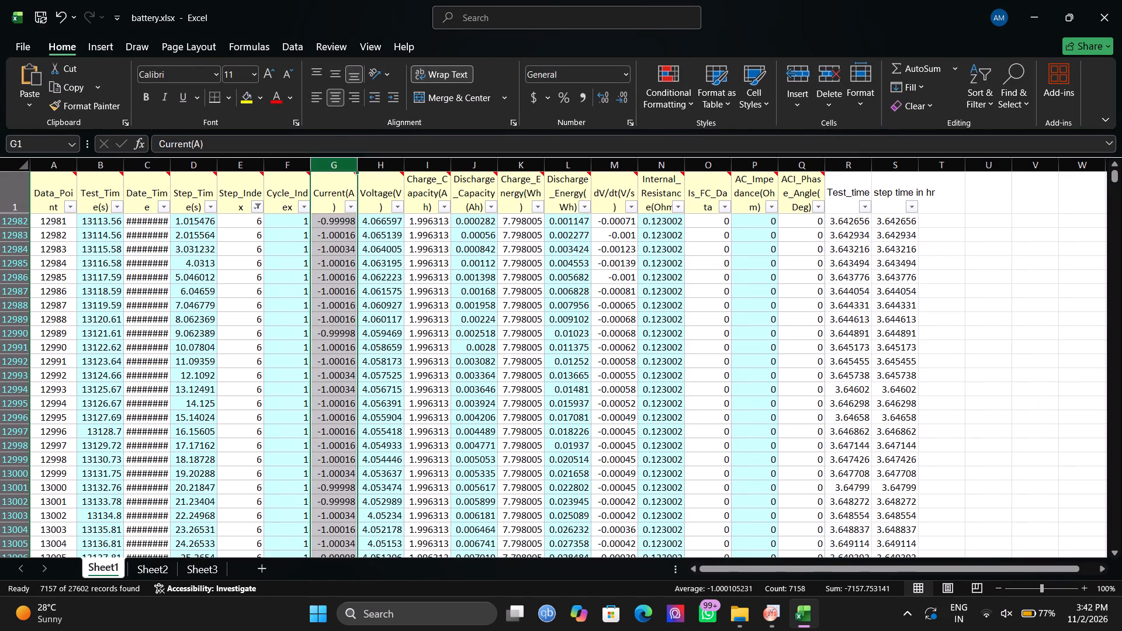
pyautogui.click(386, 163)
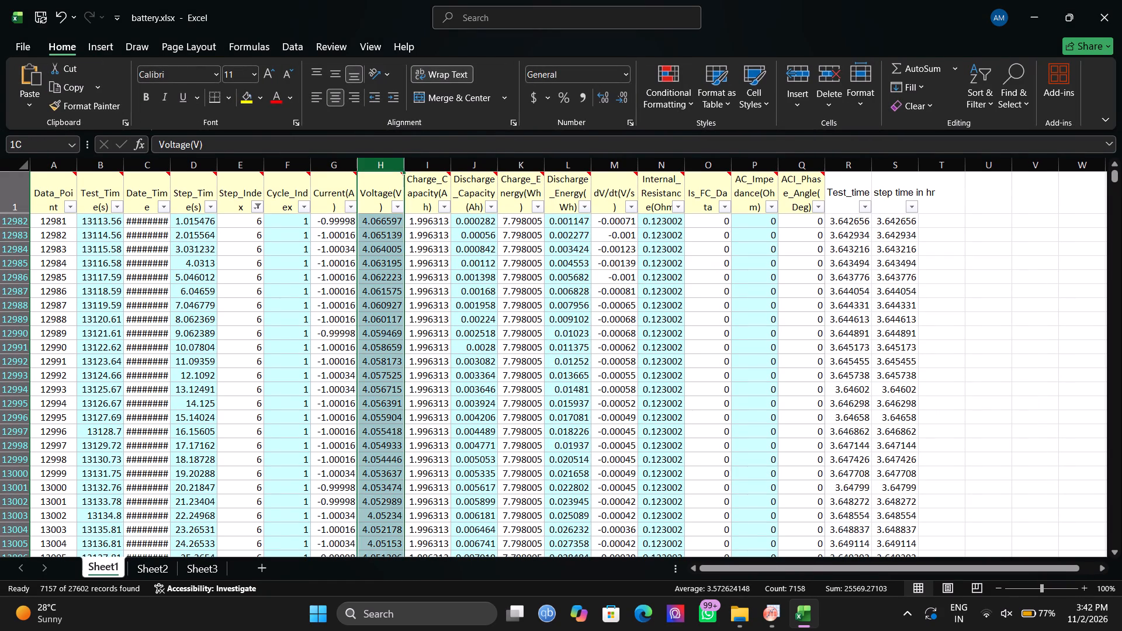
pyautogui.hscroll(-1, 383, 162)
pyautogui.keyDown('ctrl'); pyautogui.click(341, 160); pyautogui.keyUp('ctrl')
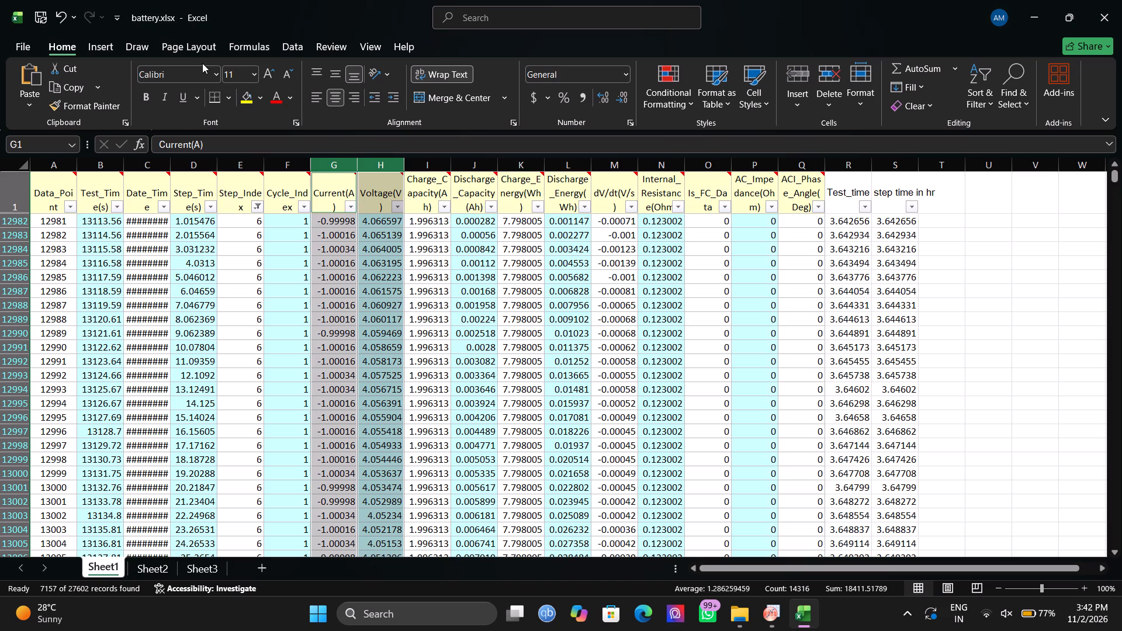
pyautogui.click(101, 44)
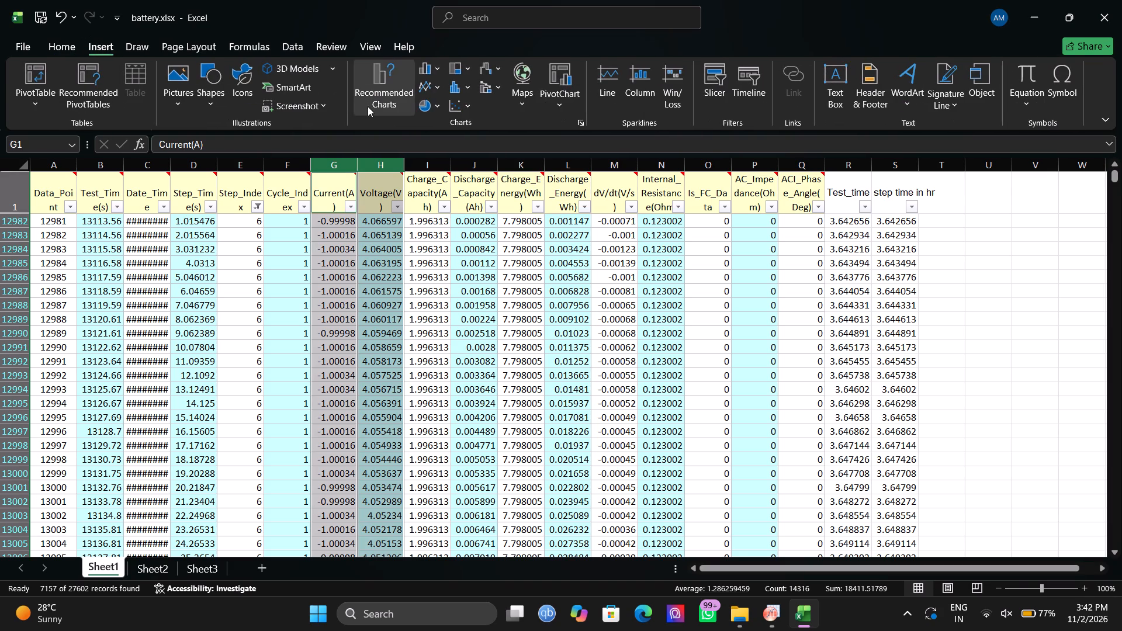
pyautogui.click(428, 87)
pyautogui.click(437, 141)
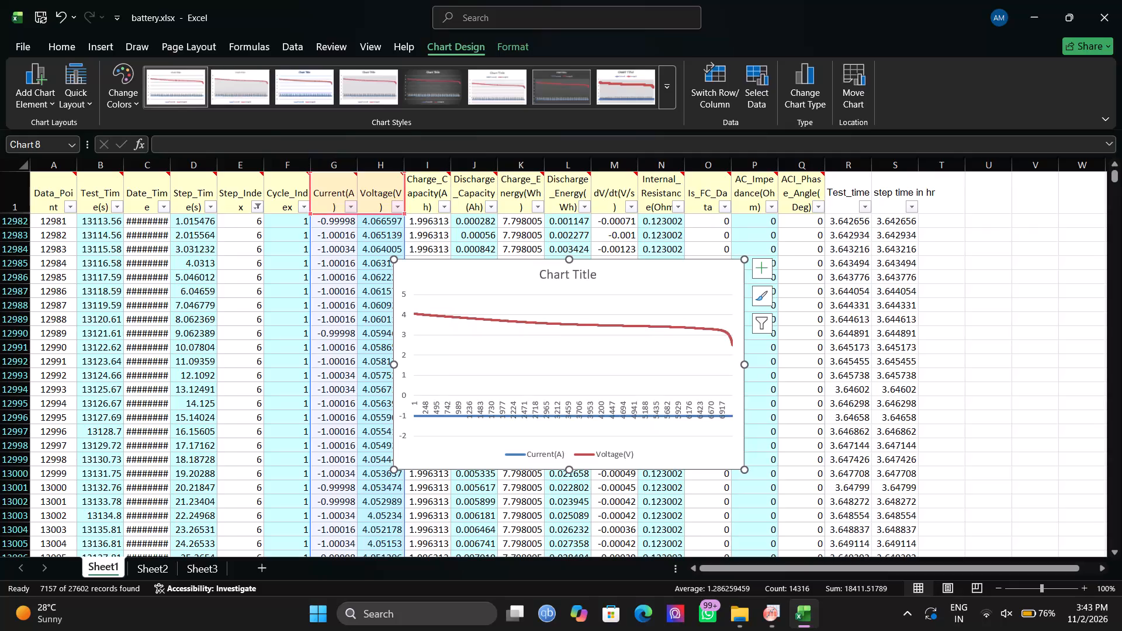
pyautogui.click(573, 280)
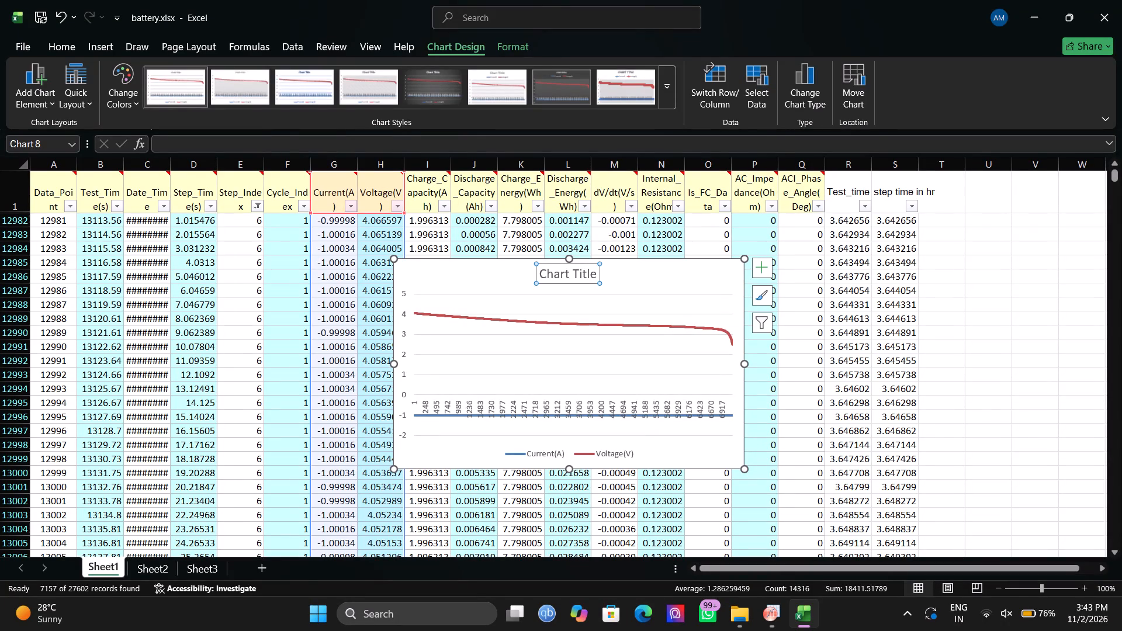
pyautogui.click(518, 263)
# Switch the Step_Index filter to show only value 7.
pyautogui.click(260, 209)
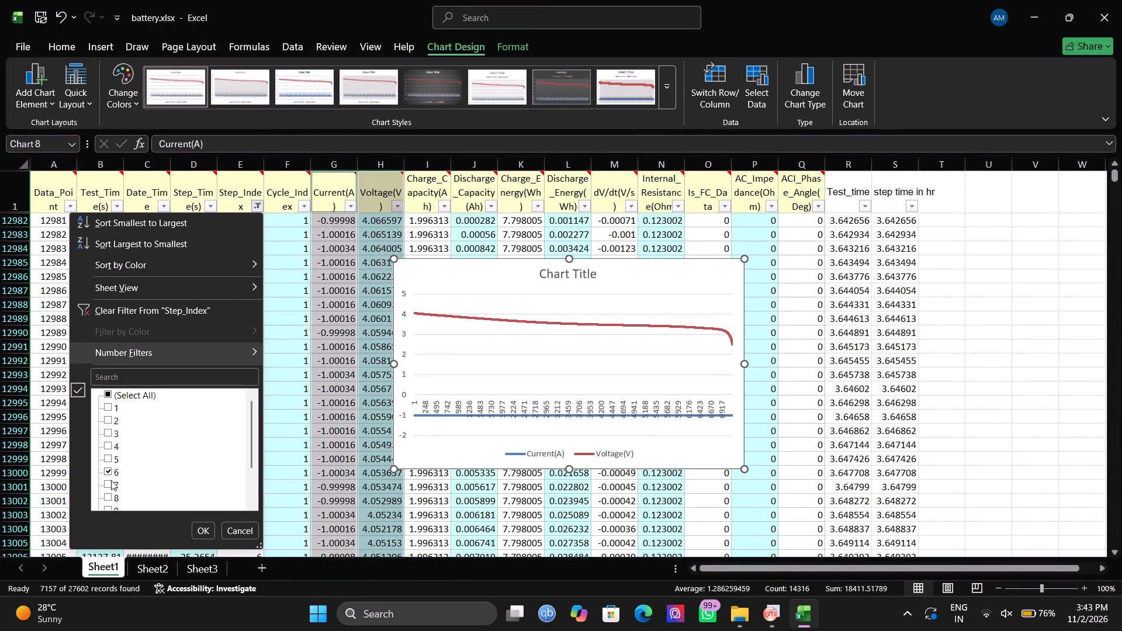
pyautogui.click(109, 482)
pyautogui.click(109, 470)
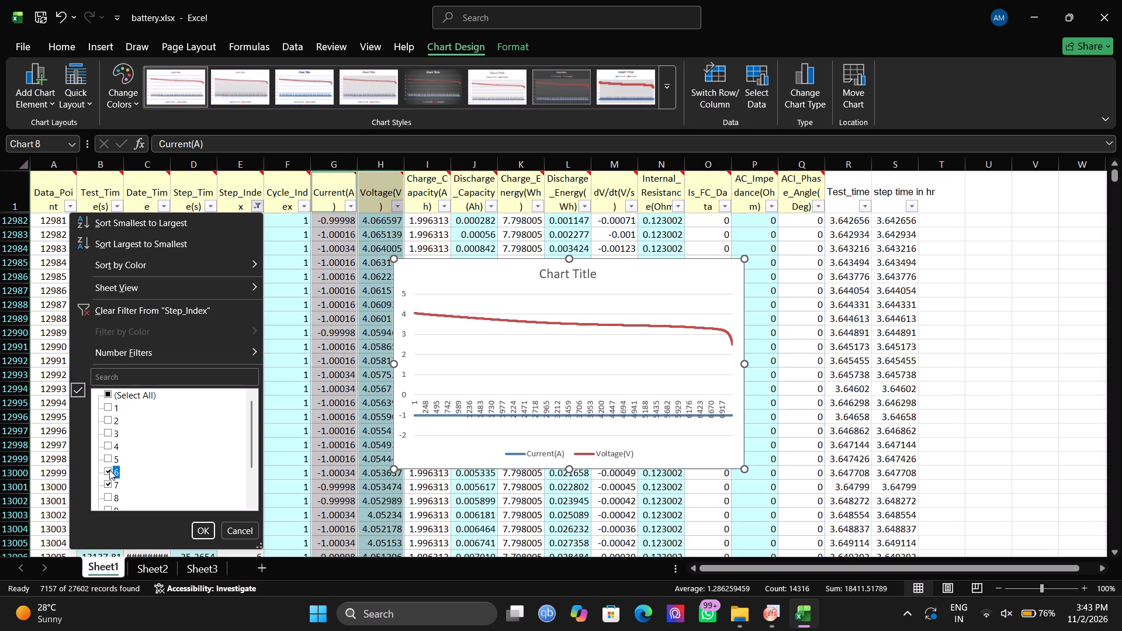
pyautogui.click(196, 534)
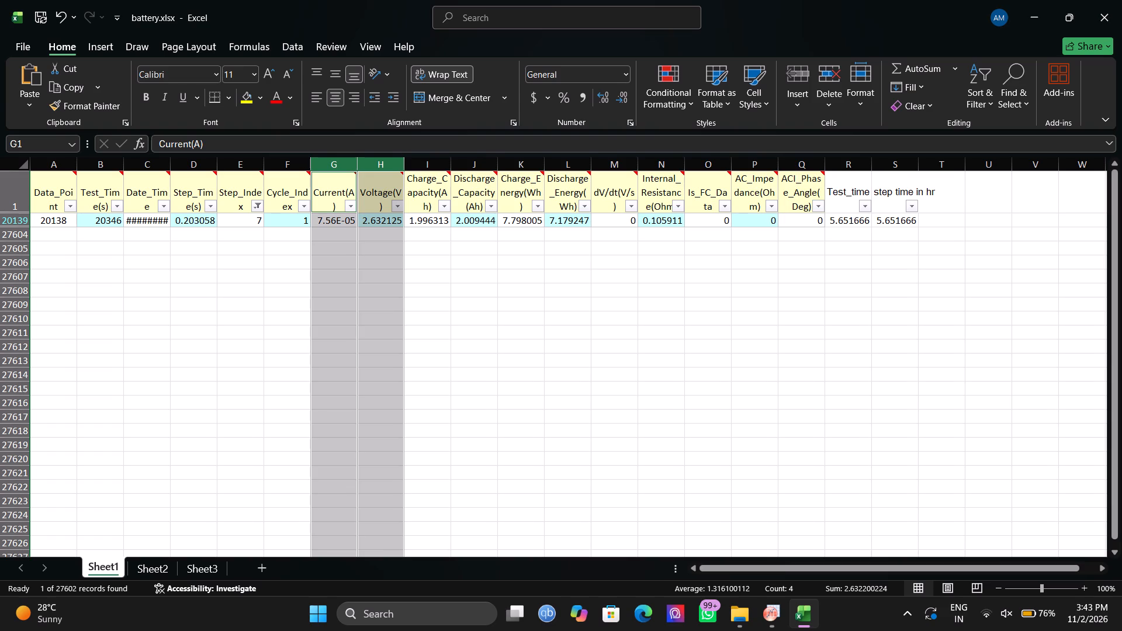
# Insert a 2-D line chart of the Current(A) column for the Step_Index 7 data.
pyautogui.click(338, 162)
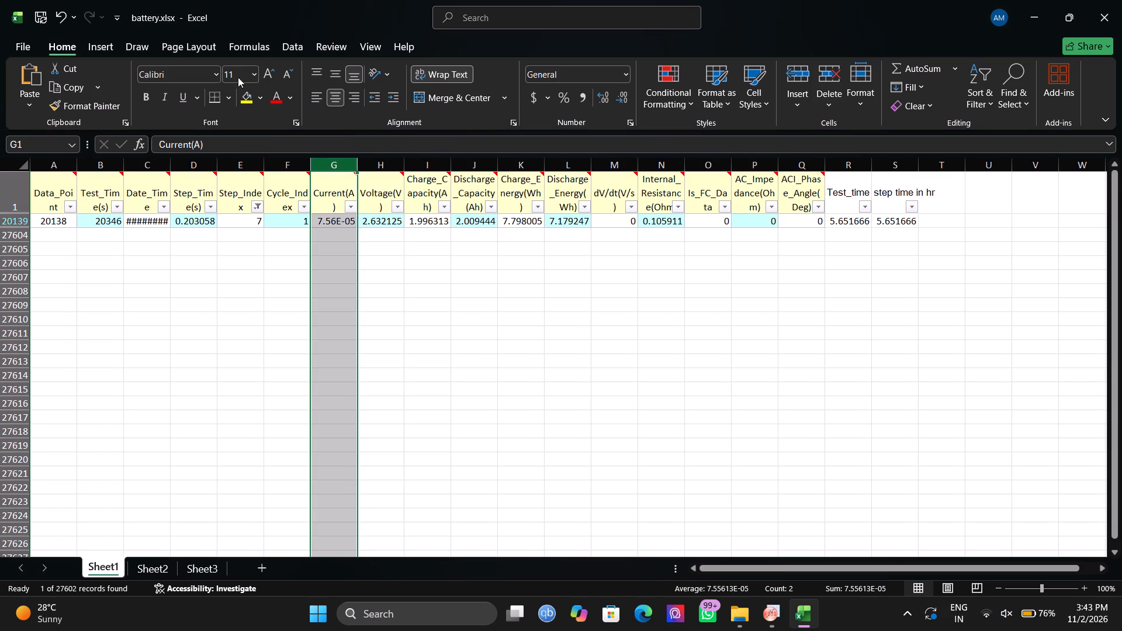
pyautogui.click(104, 43)
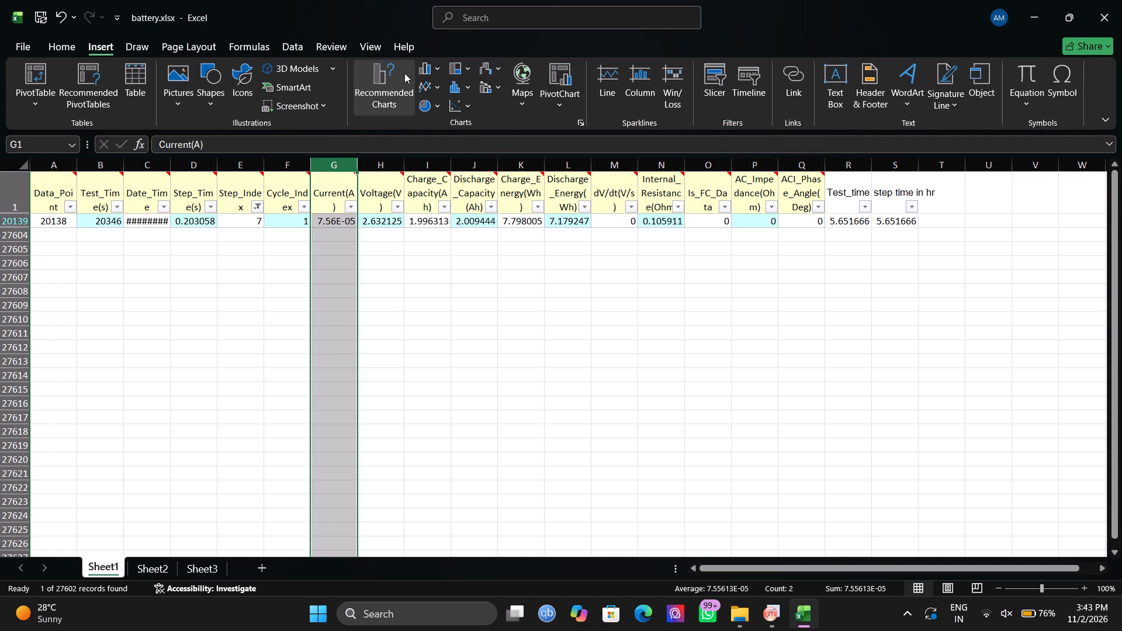
pyautogui.click(425, 94)
pyautogui.click(446, 152)
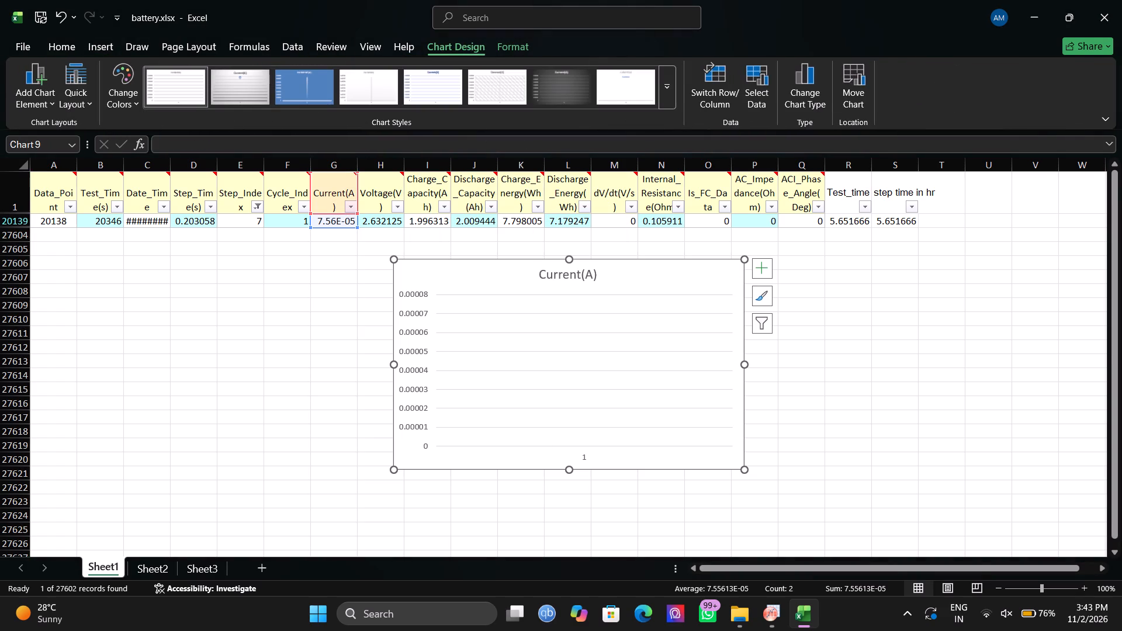
pyautogui.click(465, 278)
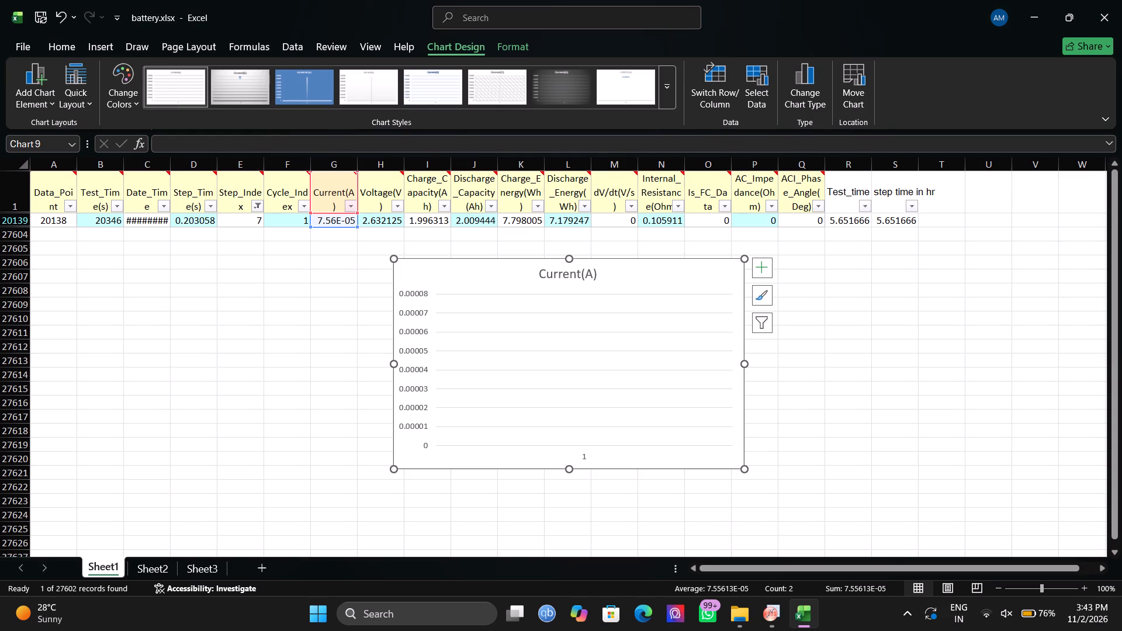
# Switch the Step_Index filter to show only value 8.
pyautogui.click(259, 203)
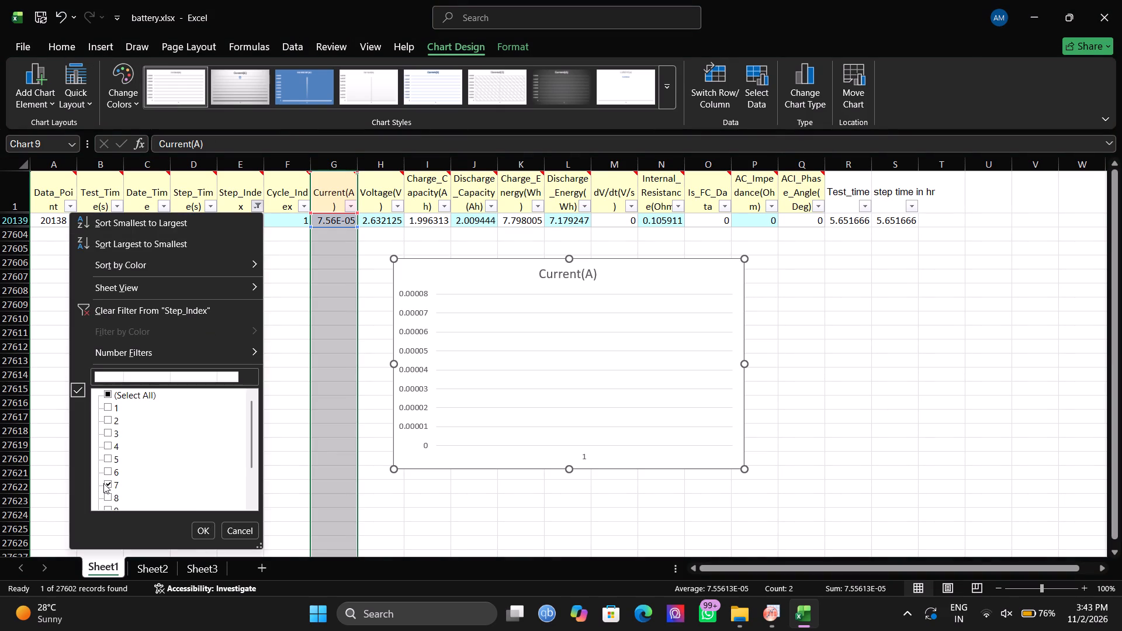
pyautogui.click(108, 485)
pyautogui.scroll(-1, 169, 479)
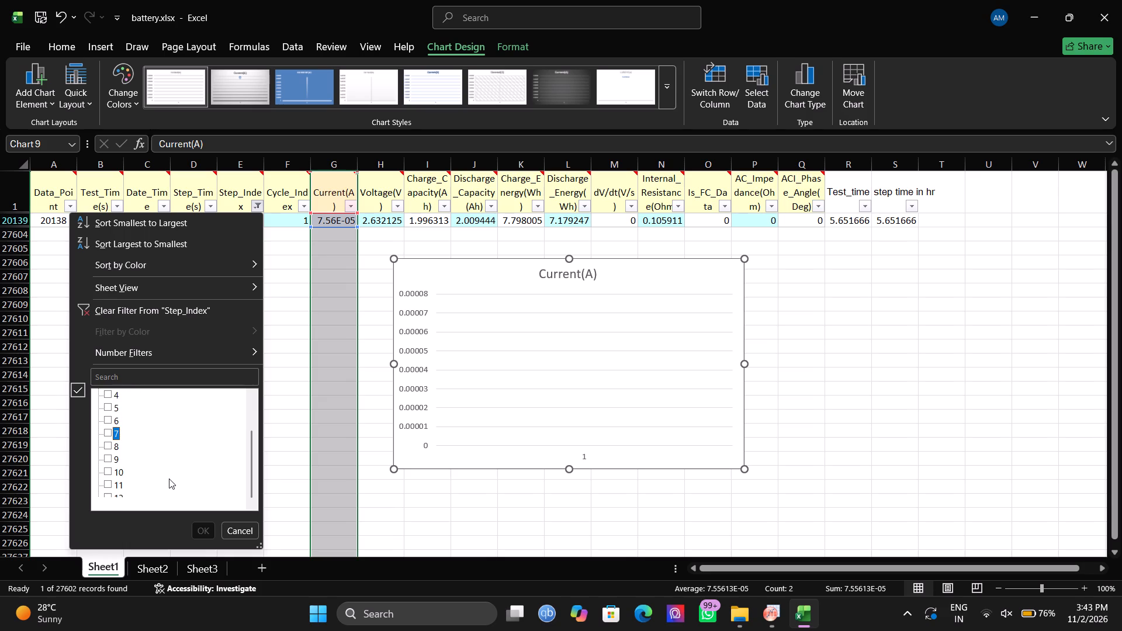
pyautogui.scroll(-1, 169, 479)
pyautogui.click(105, 447)
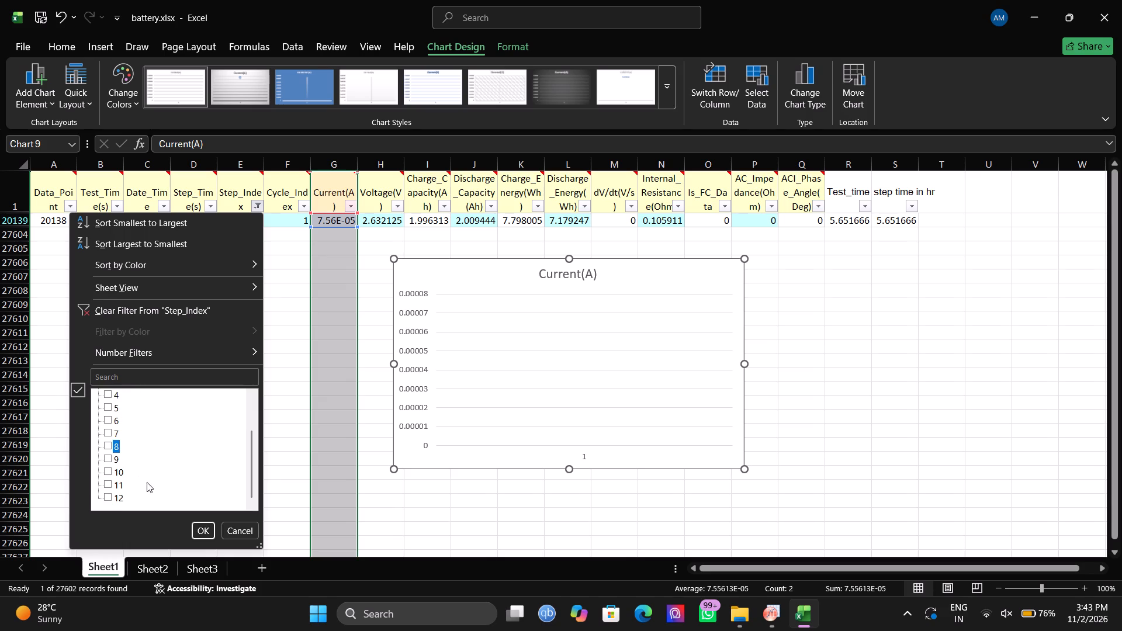
pyautogui.click(200, 531)
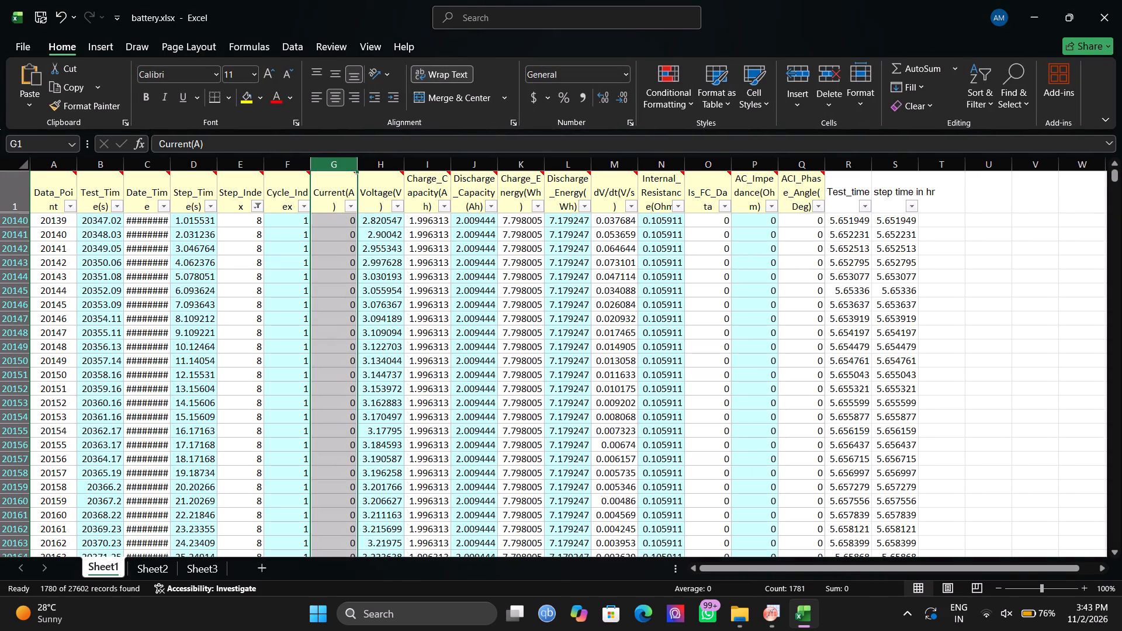
# Insert a 2-D line chart plotting the Current(A) and Voltage(V) columns together for the Step_Index 8 rows.
pyautogui.keyDown('ctrl'); pyautogui.click(373, 165); pyautogui.keyUp('ctrl')
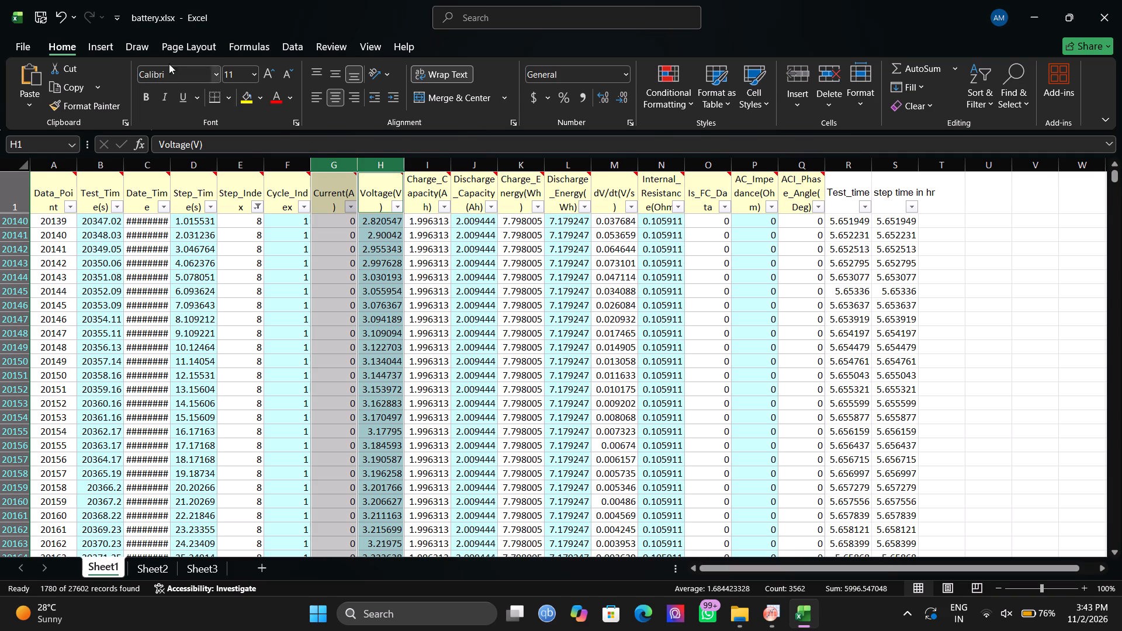
pyautogui.click(103, 50)
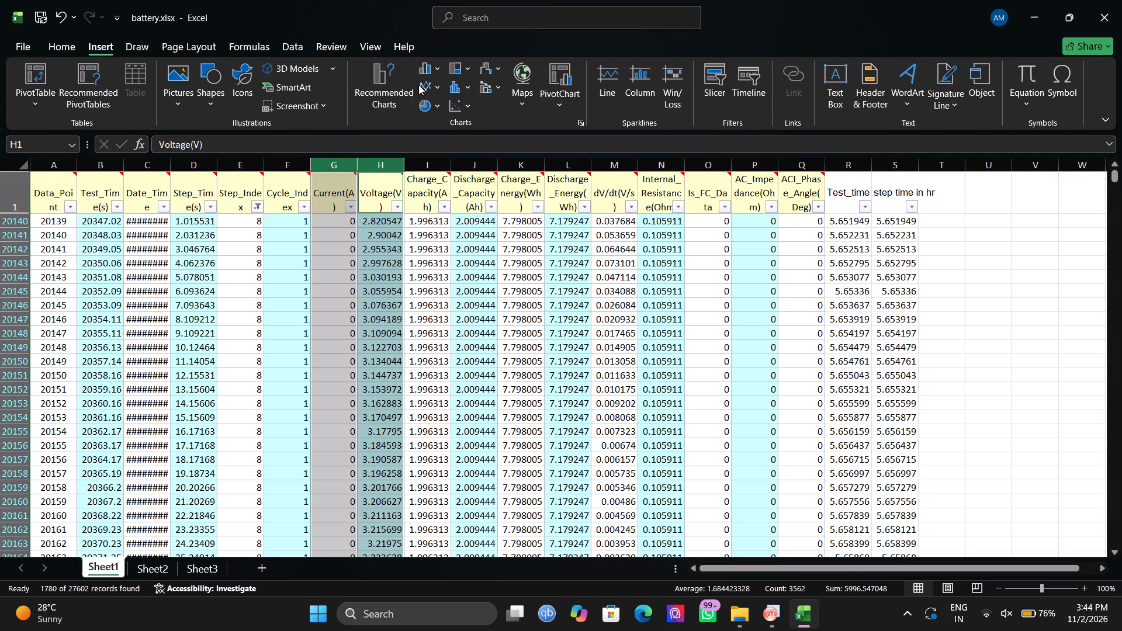
pyautogui.click(424, 87)
pyautogui.click(439, 134)
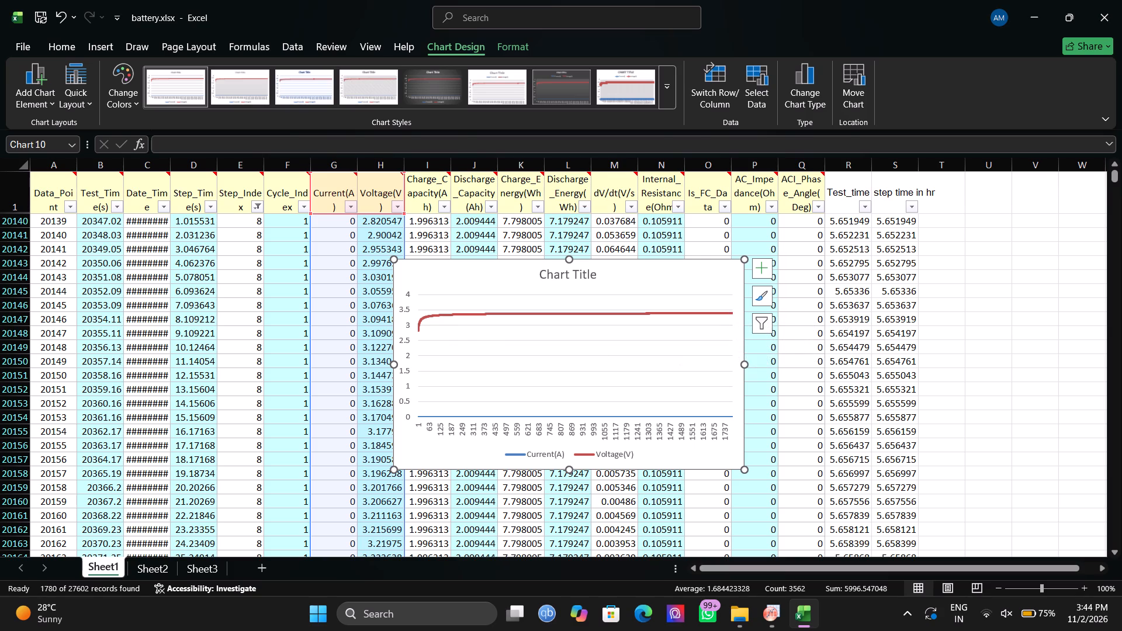
# Examine the Step_Index 8 records down to the end of the data, including the area below the last row.
pyautogui.scroll(-7, 943, 415)
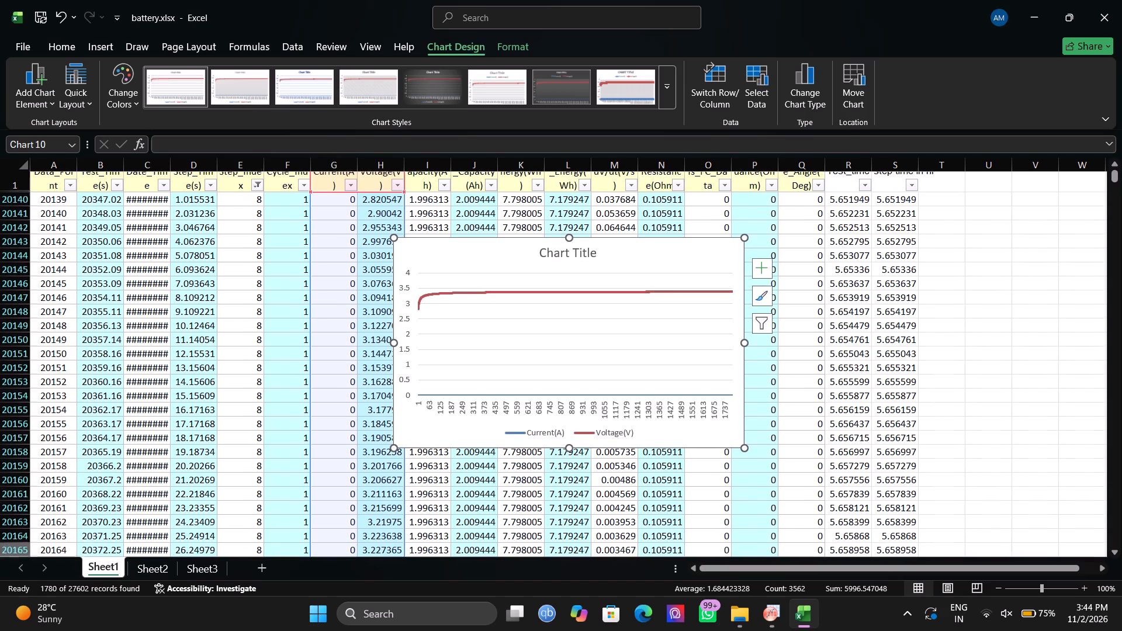
pyautogui.scroll(-13, 943, 415)
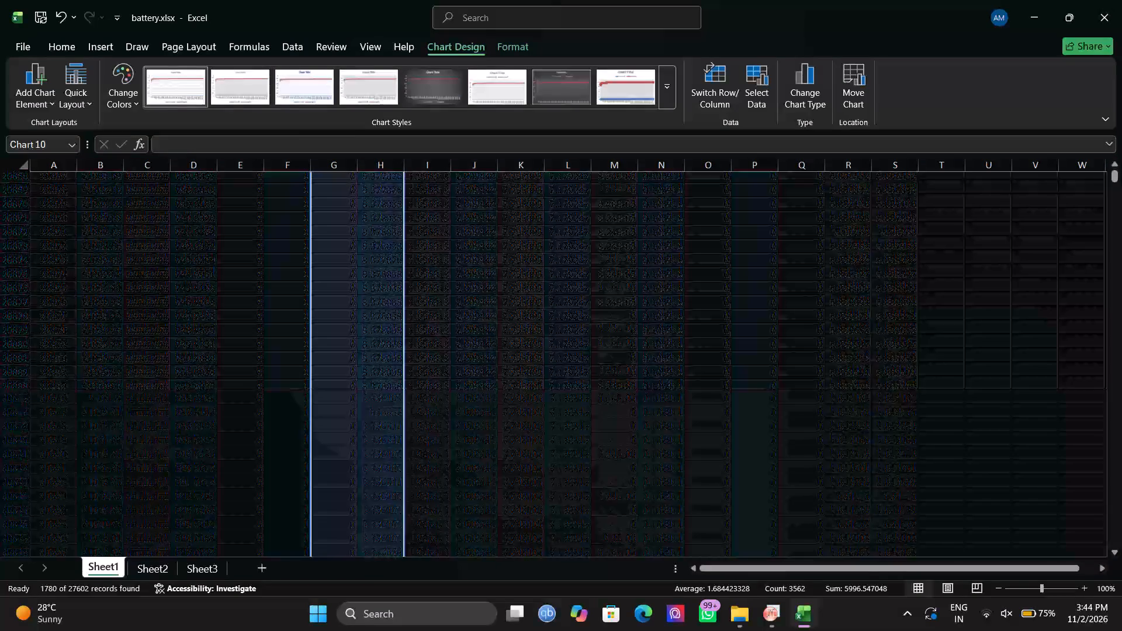
pyautogui.scroll(-2, 943, 415)
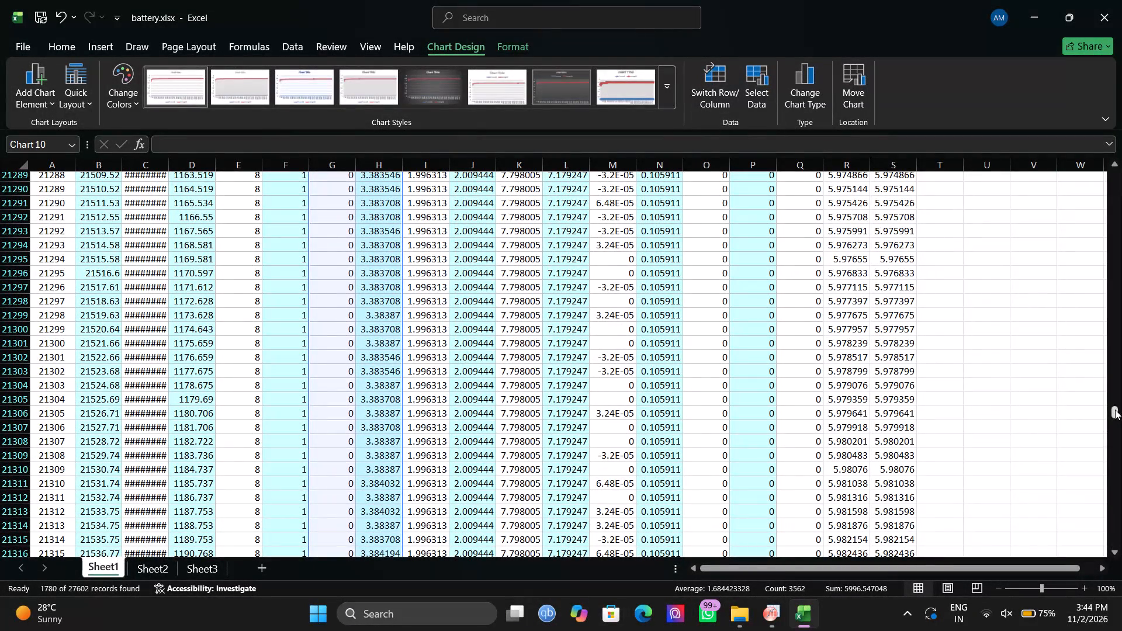
pyautogui.moveTo(1115, 410); pyautogui.dragTo(1121, 576)
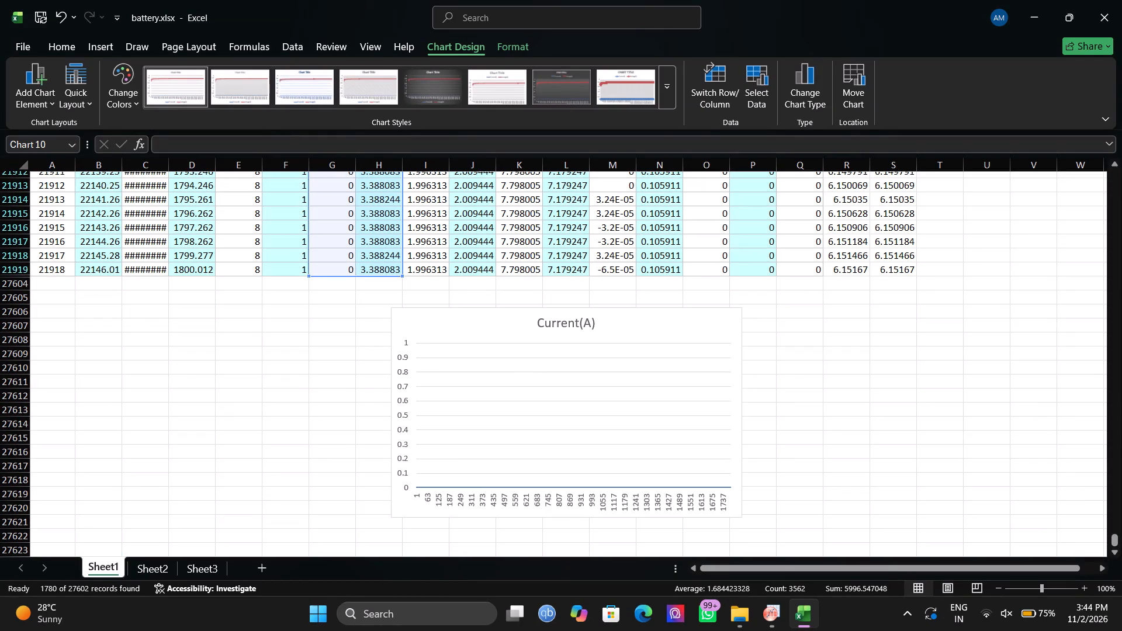
pyautogui.click(1014, 487)
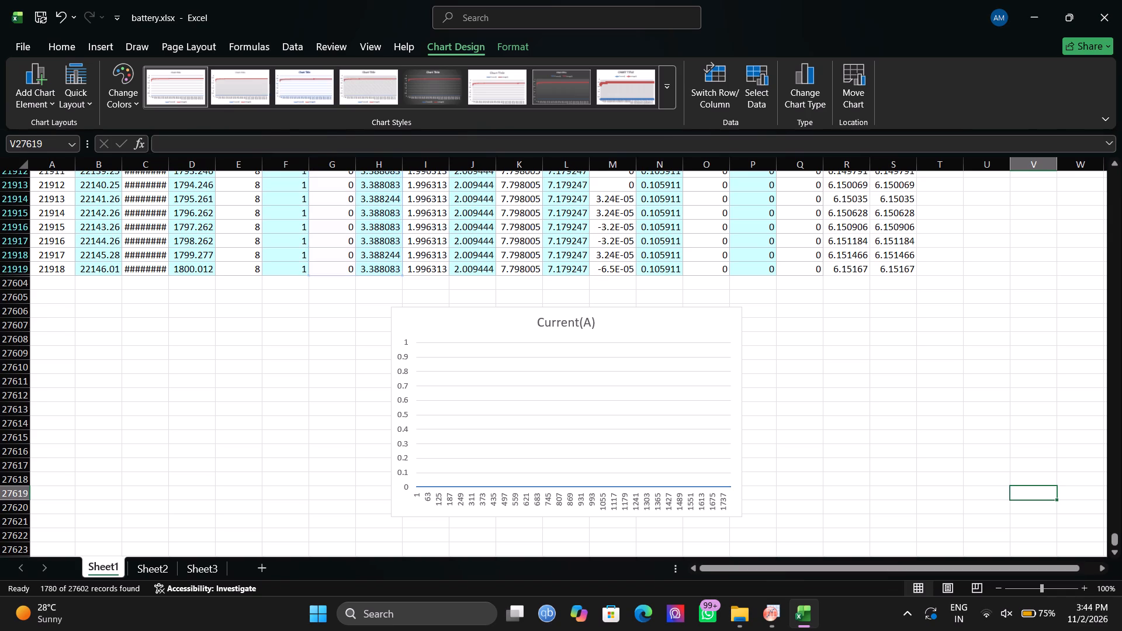
pyautogui.moveTo(1114, 539); pyautogui.dragTo(1118, 116)
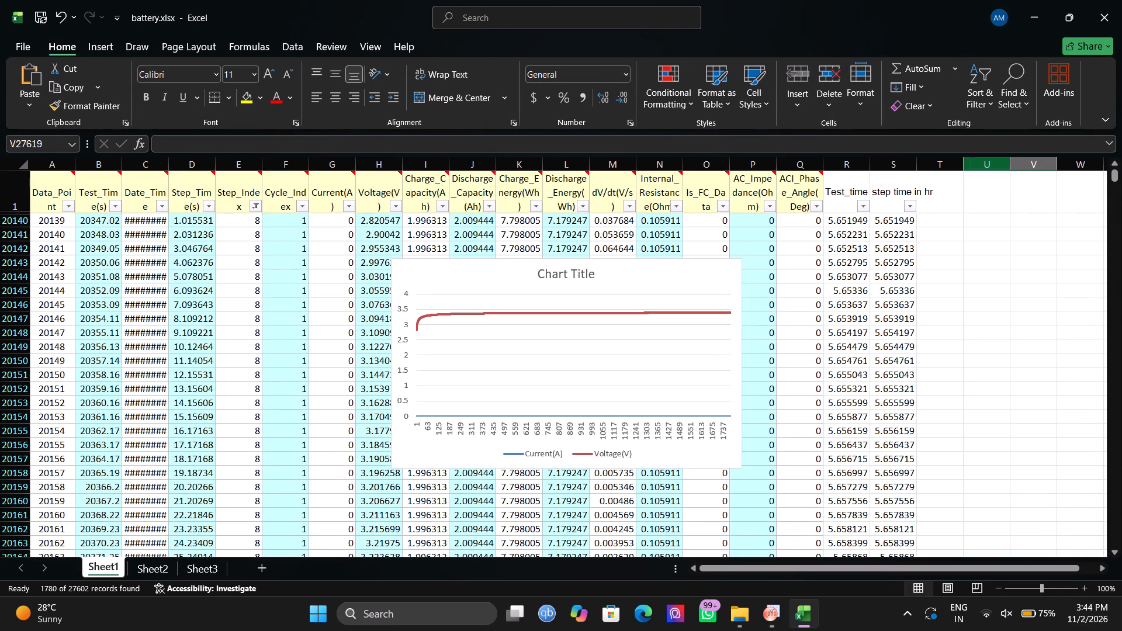
# Switch the Step_Index filter to show only value 9.
pyautogui.click(255, 206)
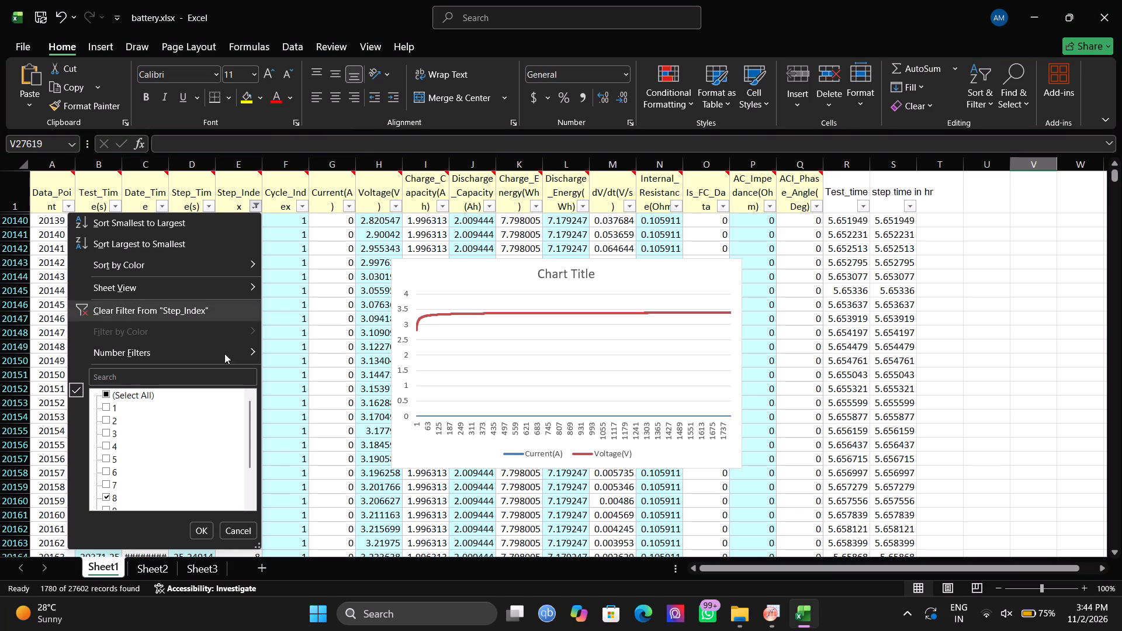
pyautogui.scroll(-1, 156, 462)
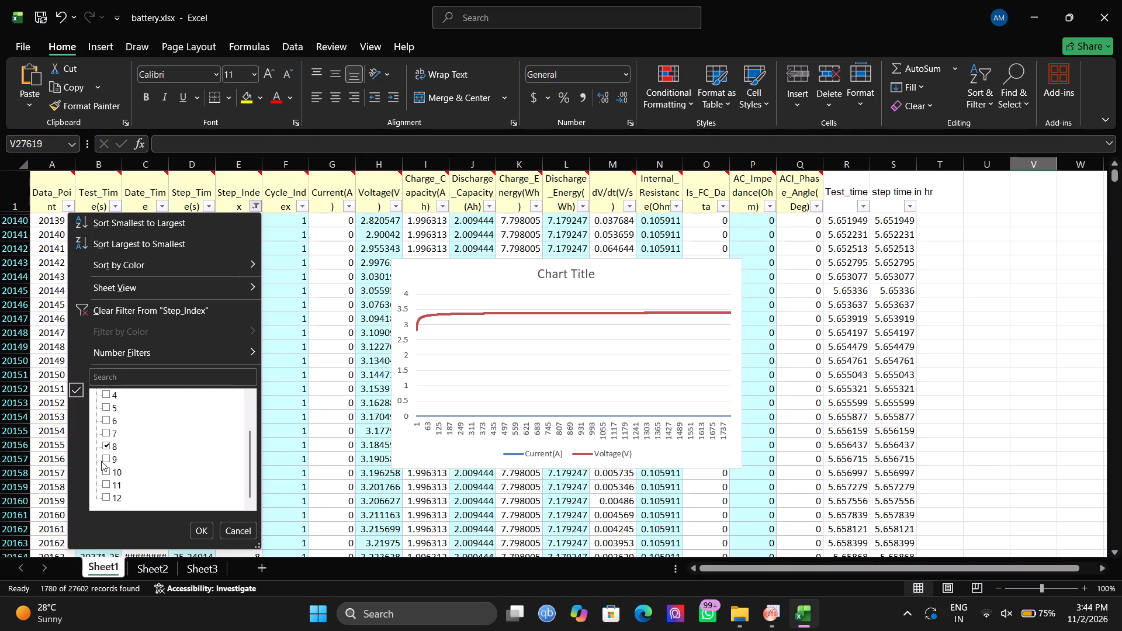
pyautogui.click(104, 445)
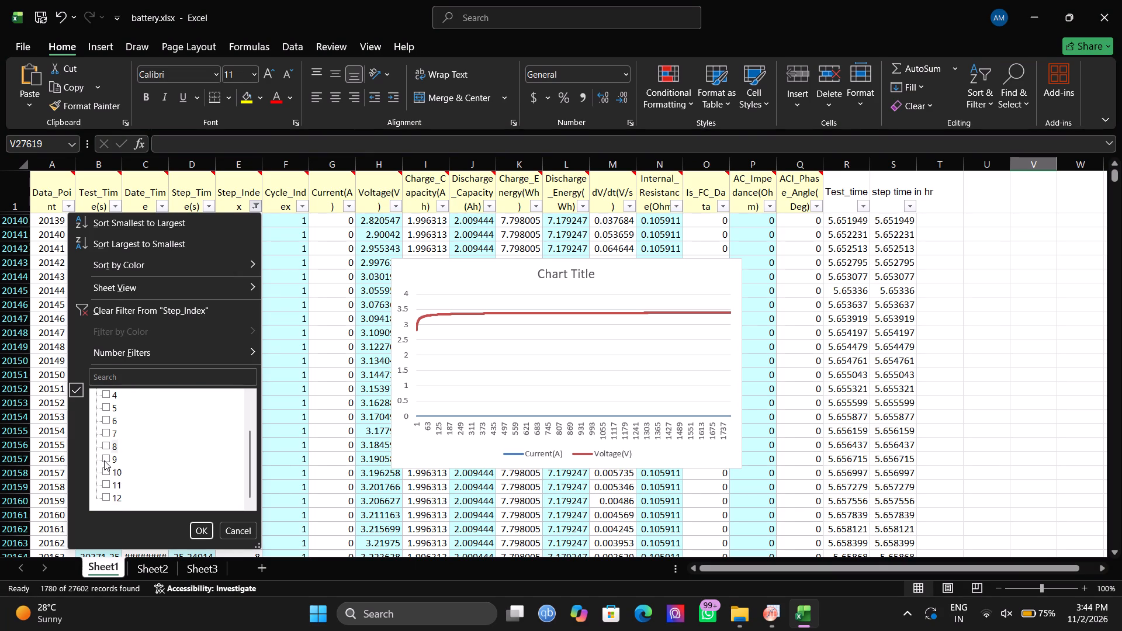
pyautogui.click(104, 460)
pyautogui.click(202, 530)
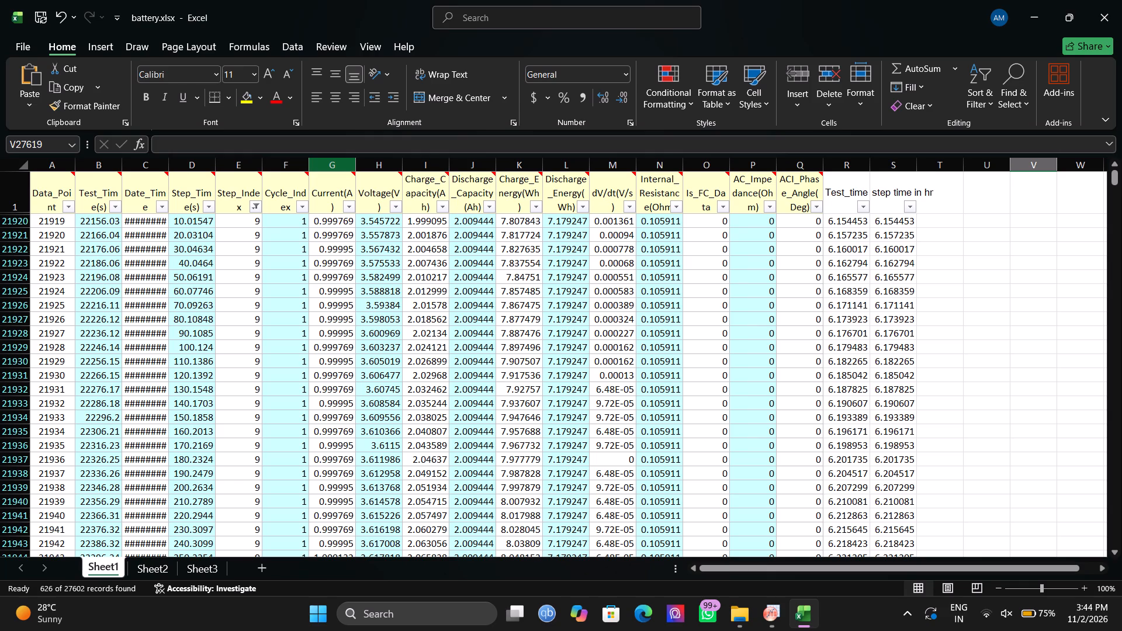
# Insert a 2-D line chart plotting the Current(A) and Voltage(V) columns together for the Step_Index 9 rows.
pyautogui.click(336, 165)
pyautogui.click(380, 168)
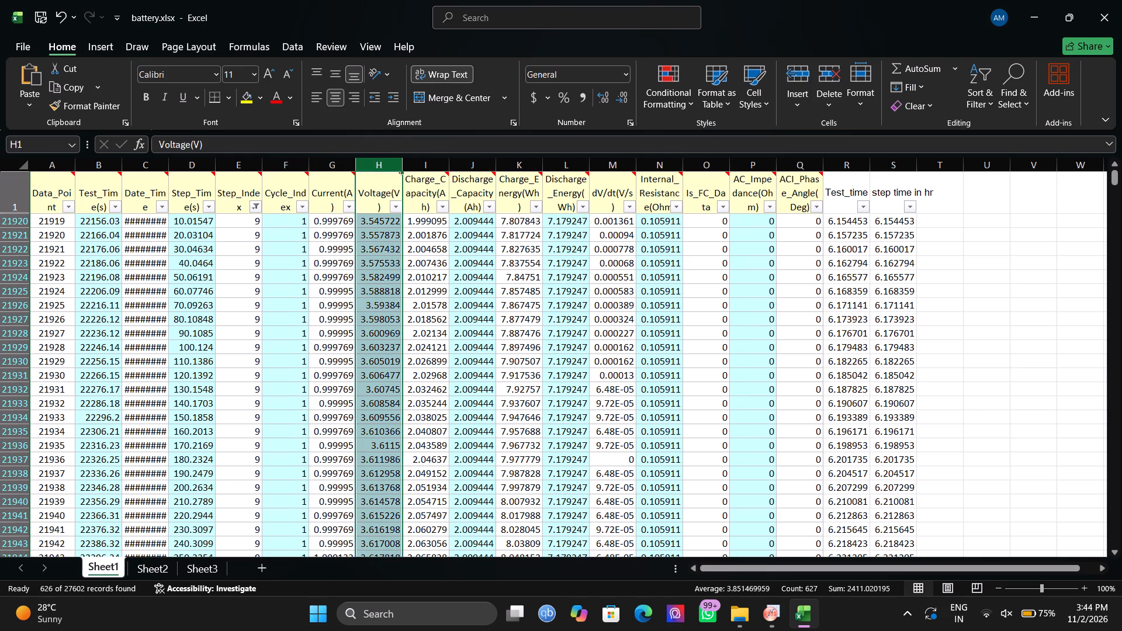
pyautogui.keyDown('ctrl'); pyautogui.click(338, 169); pyautogui.keyUp('ctrl')
pyautogui.click(102, 46)
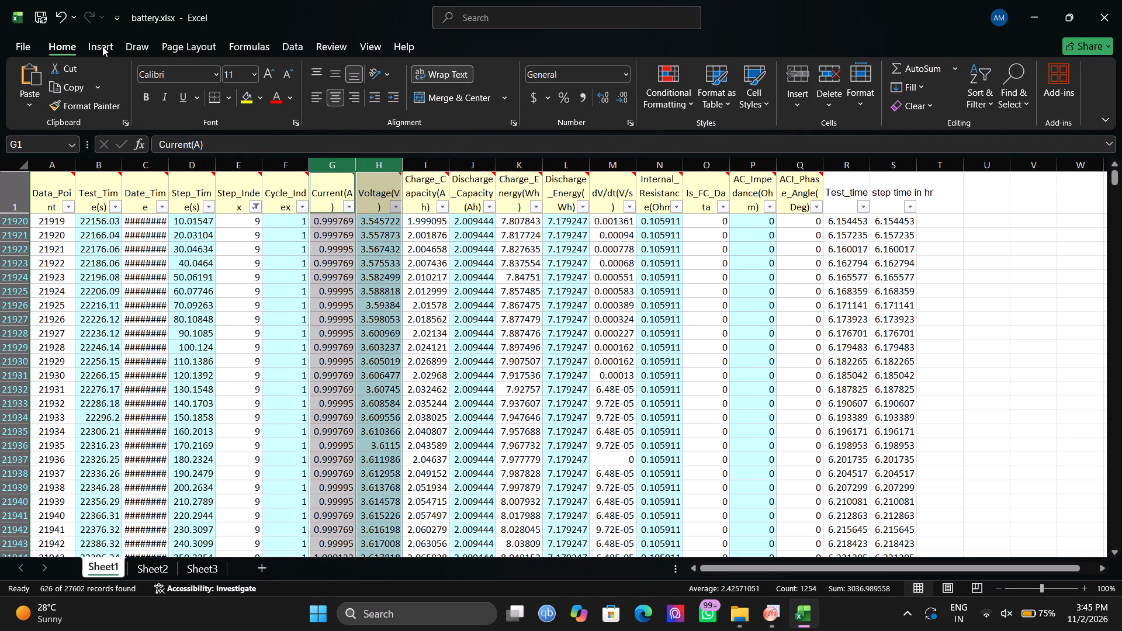
pyautogui.click(426, 89)
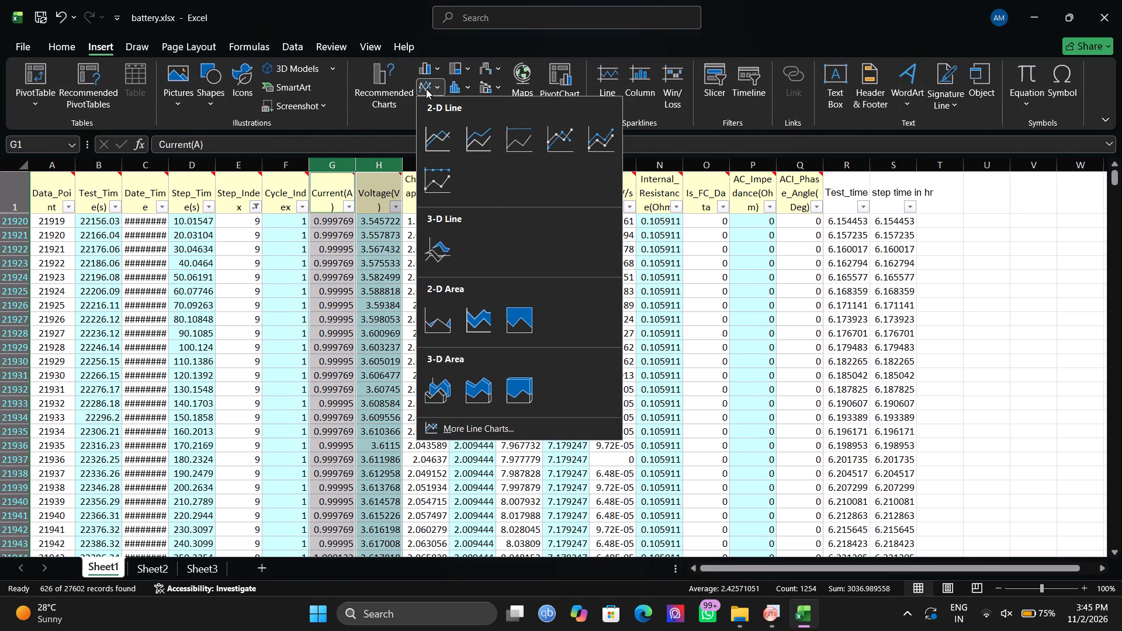
pyautogui.click(441, 133)
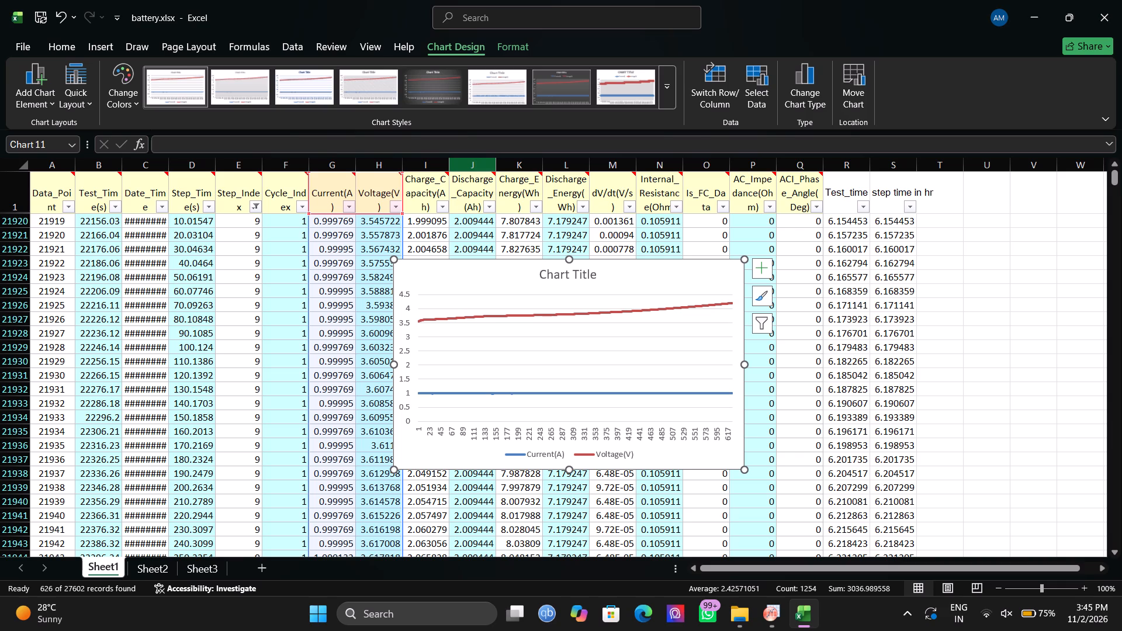
# Delete the old Current(A) line chart located below the last data row.
pyautogui.scroll(1, 379, 228)
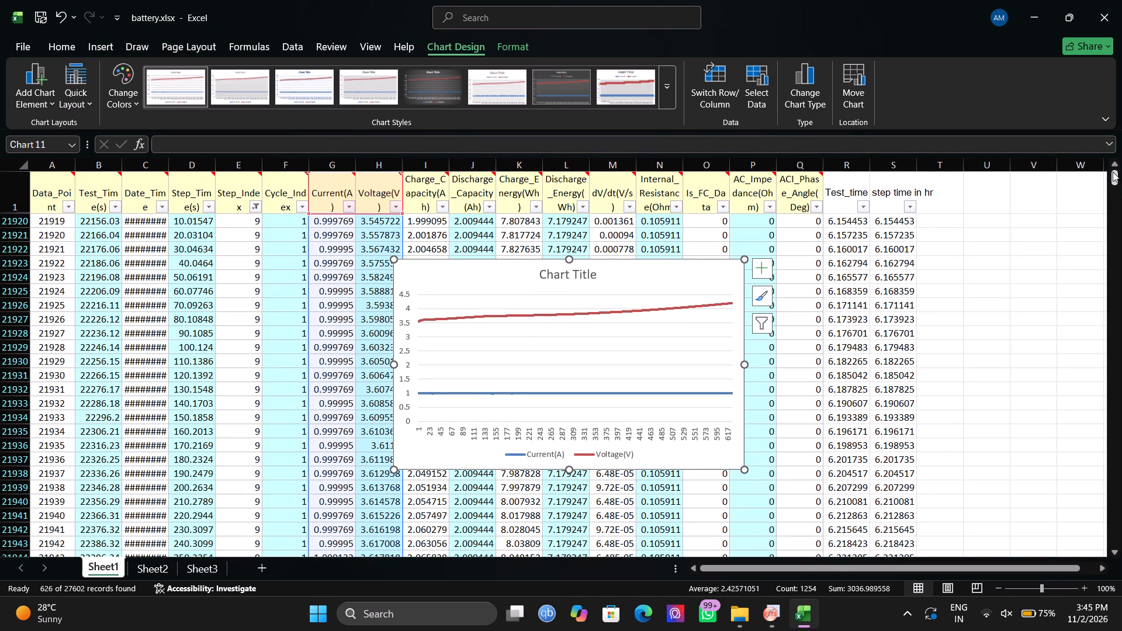
pyautogui.moveTo(1113, 174); pyautogui.dragTo(1109, 535)
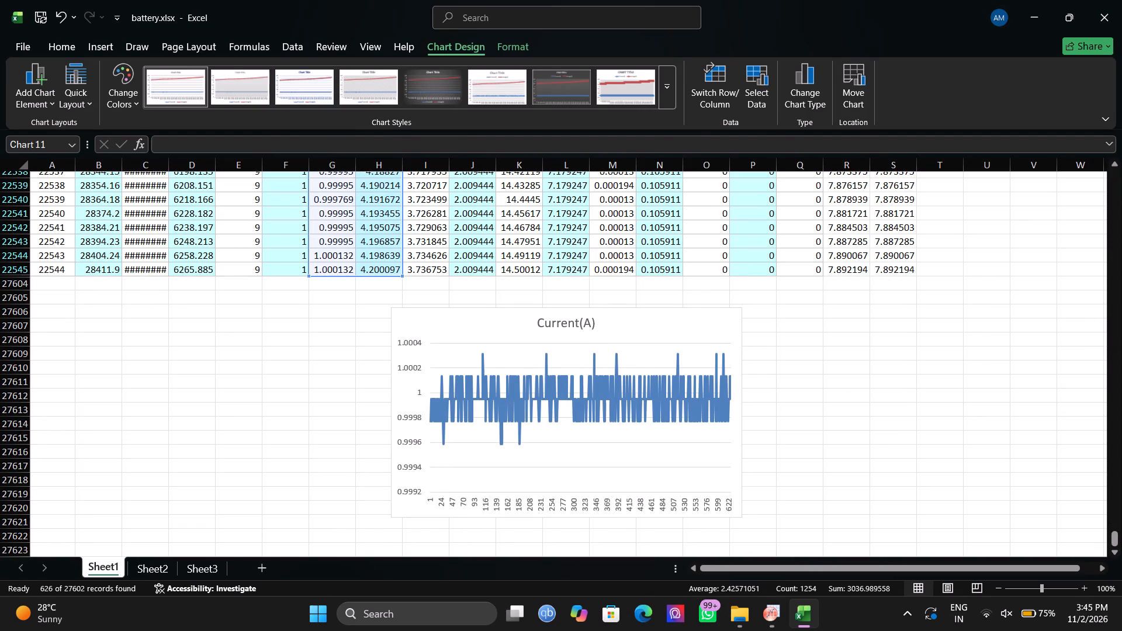
pyautogui.click(719, 443)
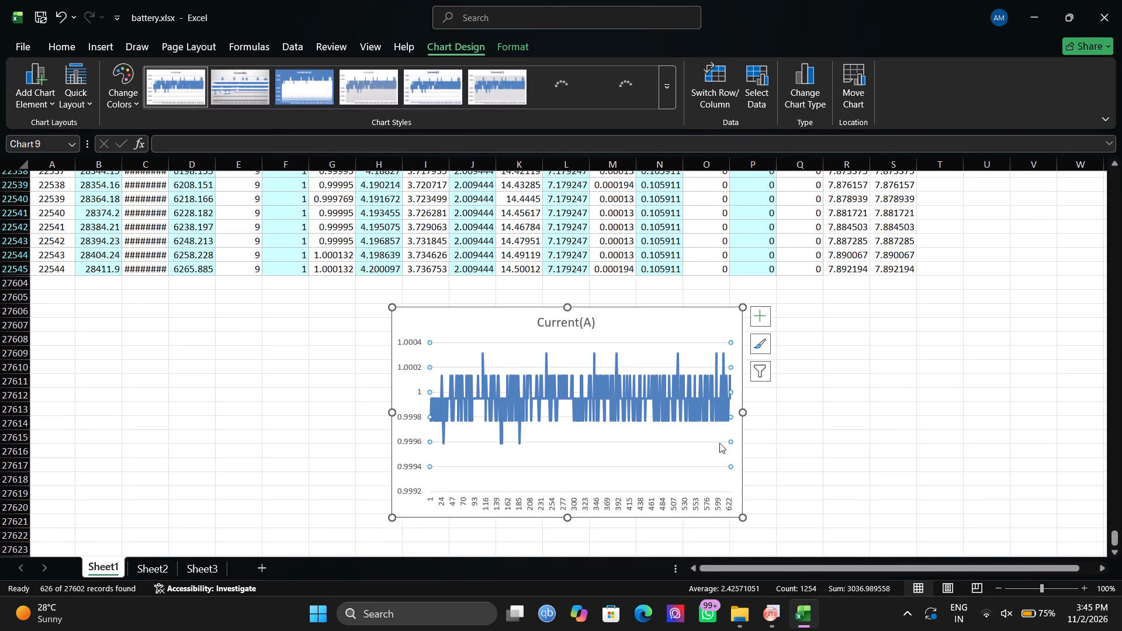
pyautogui.press('Delete')
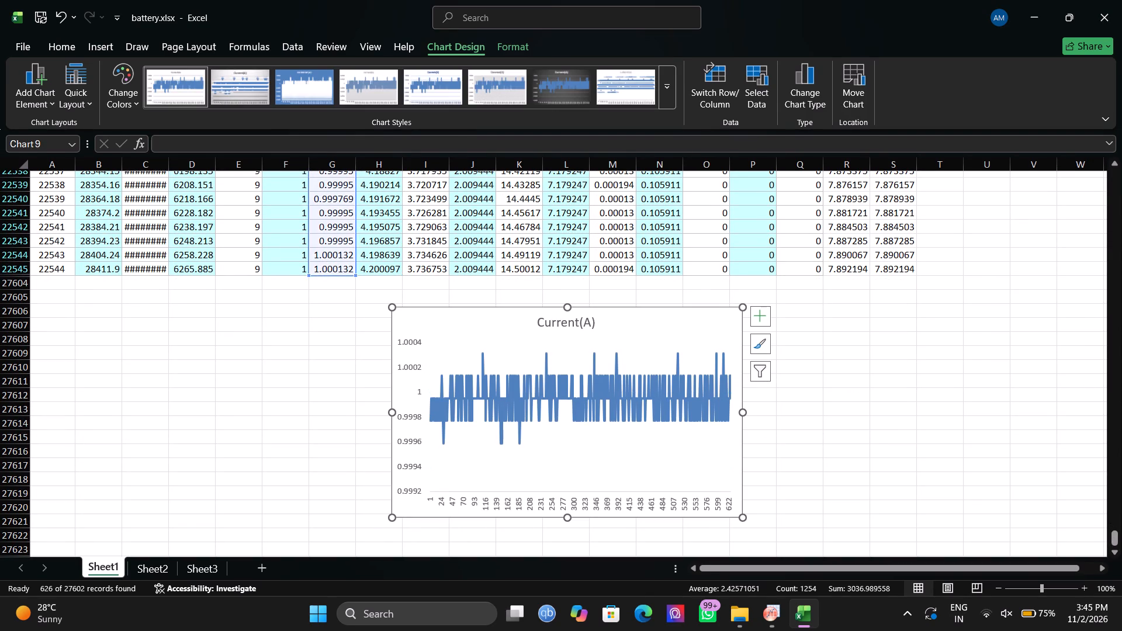
pyautogui.click(656, 315)
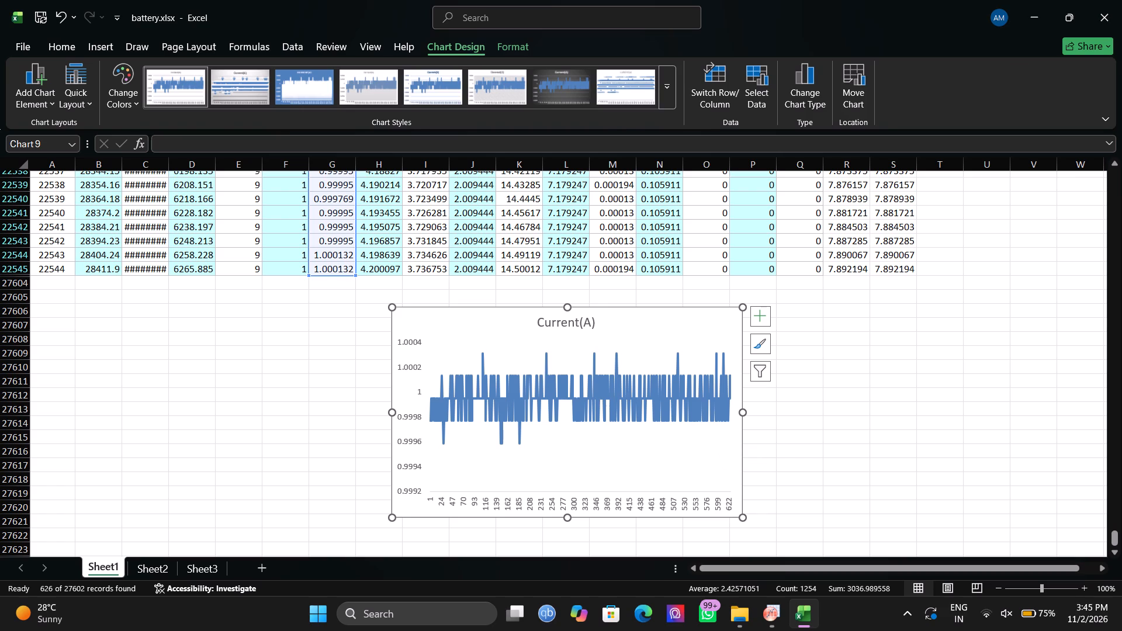
pyautogui.press('Delete')
pyautogui.click(664, 401)
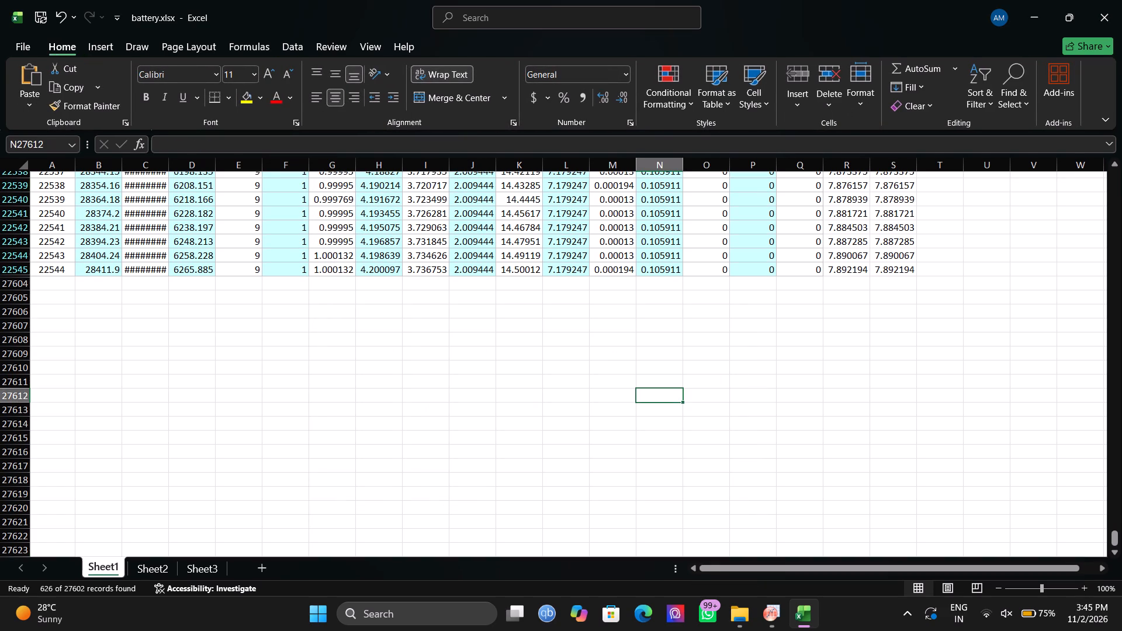
# Switch the Step_Index filter to show only value 10.
pyautogui.scroll(4, 664, 401)
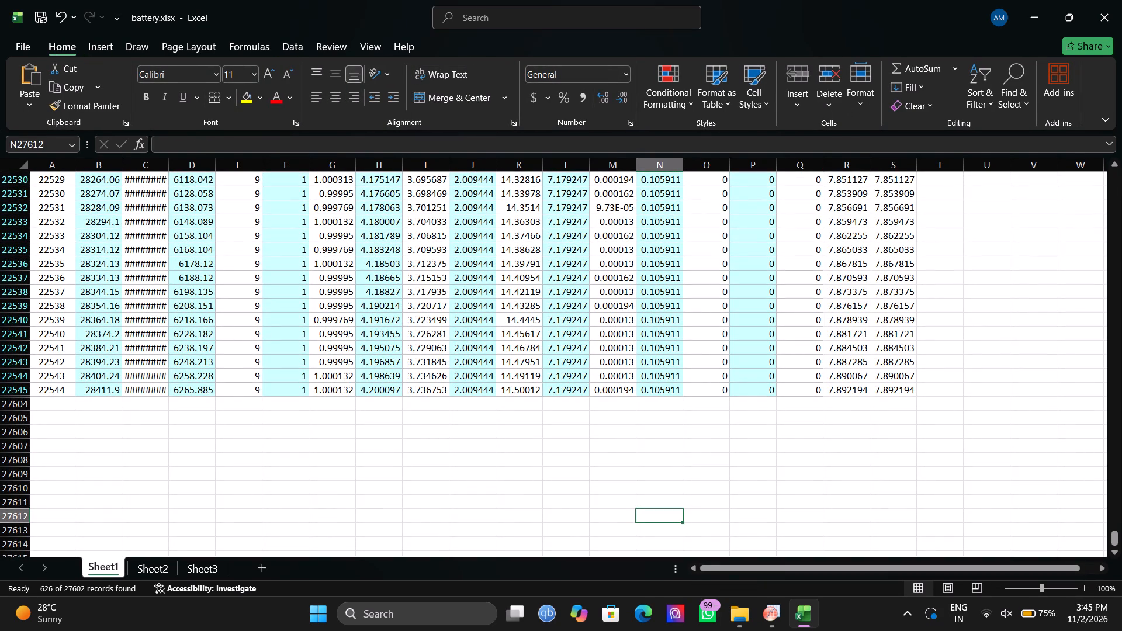
pyautogui.scroll(20, 725, 447)
pyautogui.scroll(2, 725, 447)
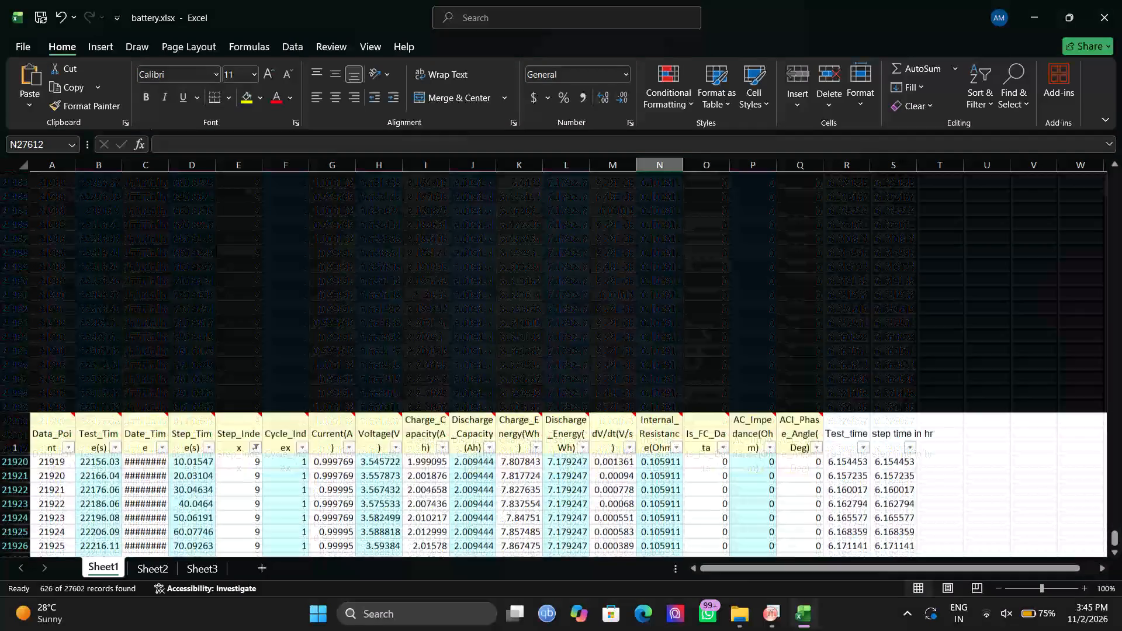
pyautogui.scroll(4, 725, 447)
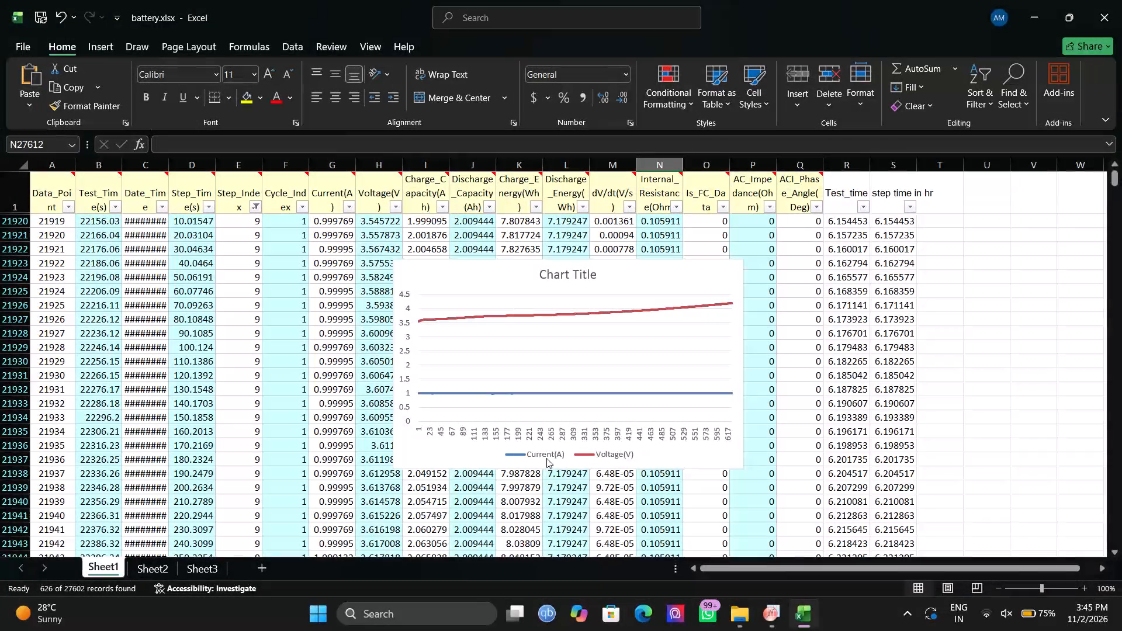
pyautogui.click(255, 206)
pyautogui.scroll(-3, 162, 488)
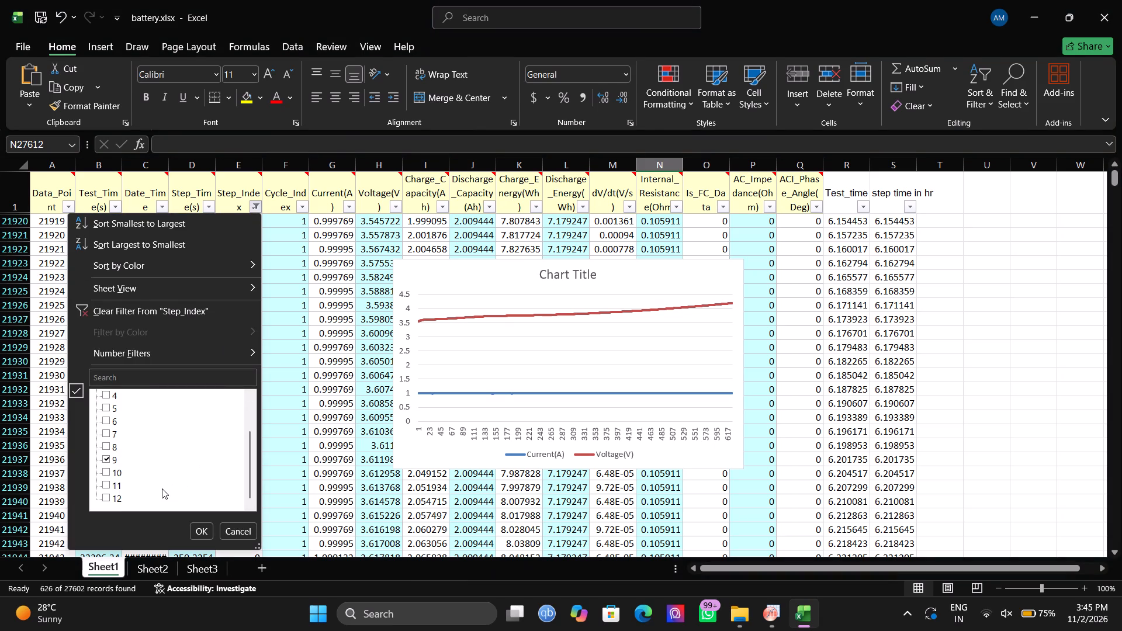
pyautogui.click(103, 471)
pyautogui.click(108, 457)
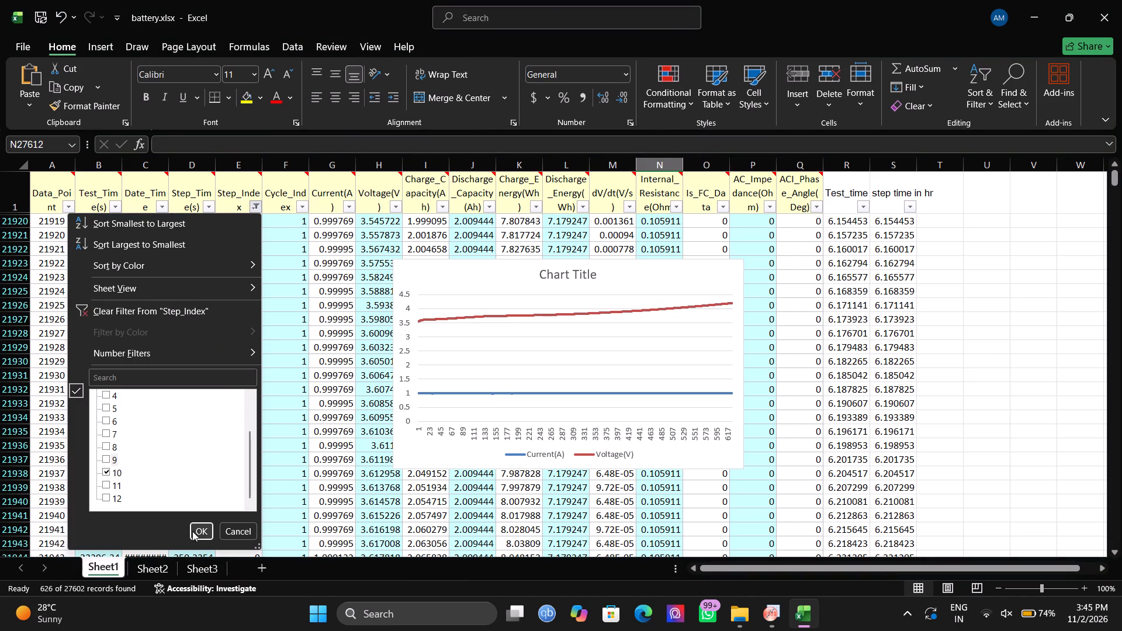
pyautogui.click(196, 533)
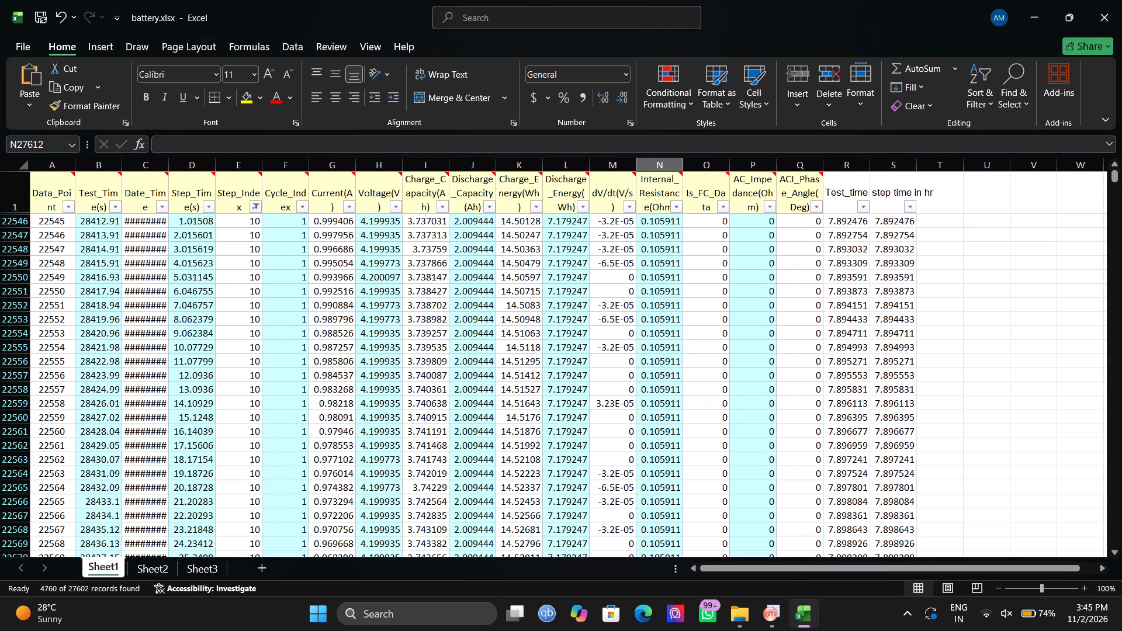
# Insert a 2-D line chart plotting the Current(A) and Voltage(V) columns together for the Step_Index 10 rows.
pyautogui.click(341, 170)
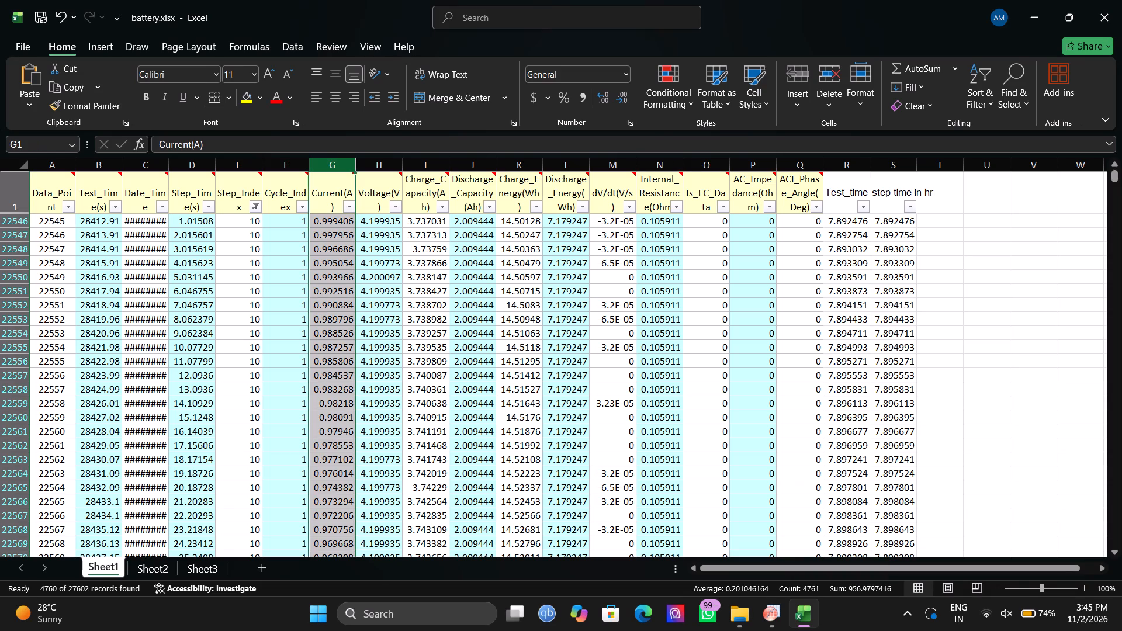
pyautogui.keyDown('ctrl'); pyautogui.click(377, 164); pyautogui.keyUp('ctrl')
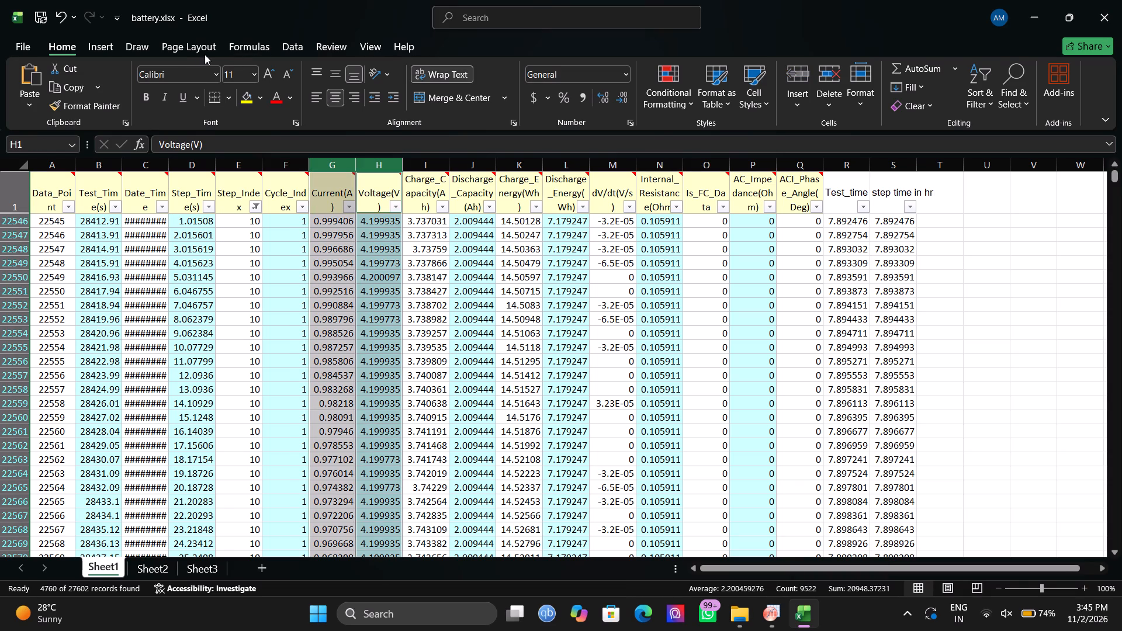
pyautogui.click(100, 52)
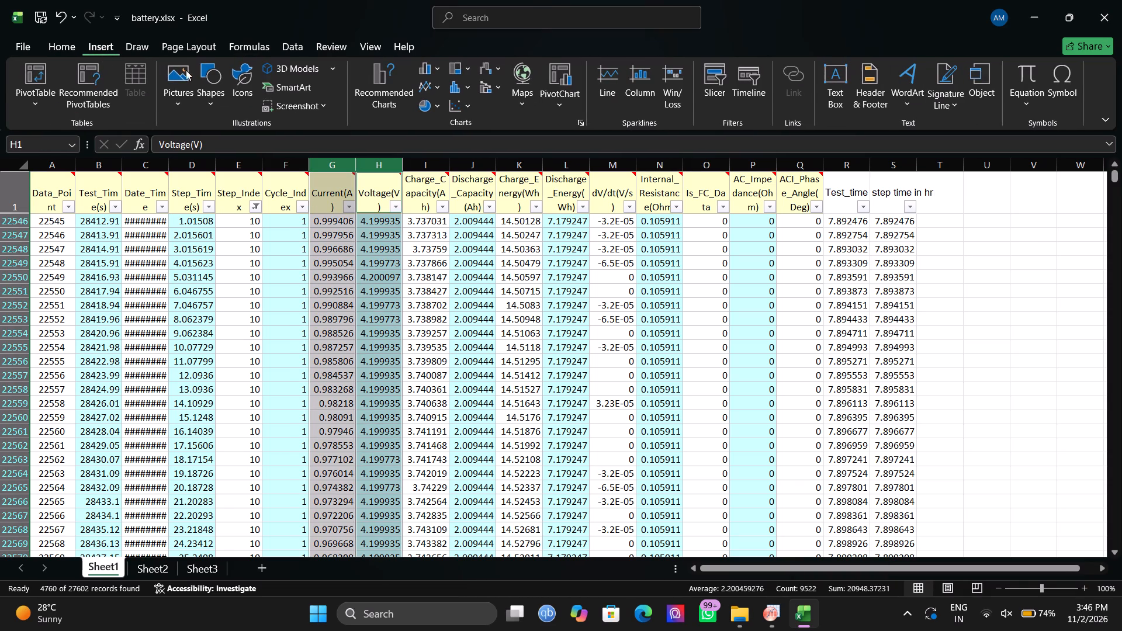
pyautogui.click(417, 88)
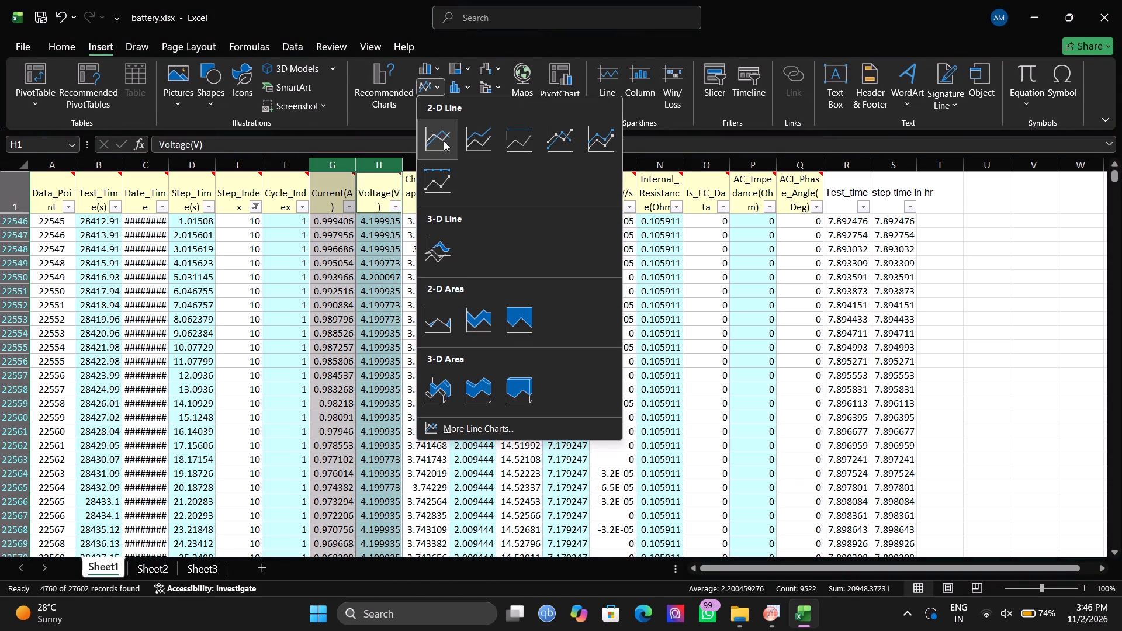
pyautogui.click(444, 142)
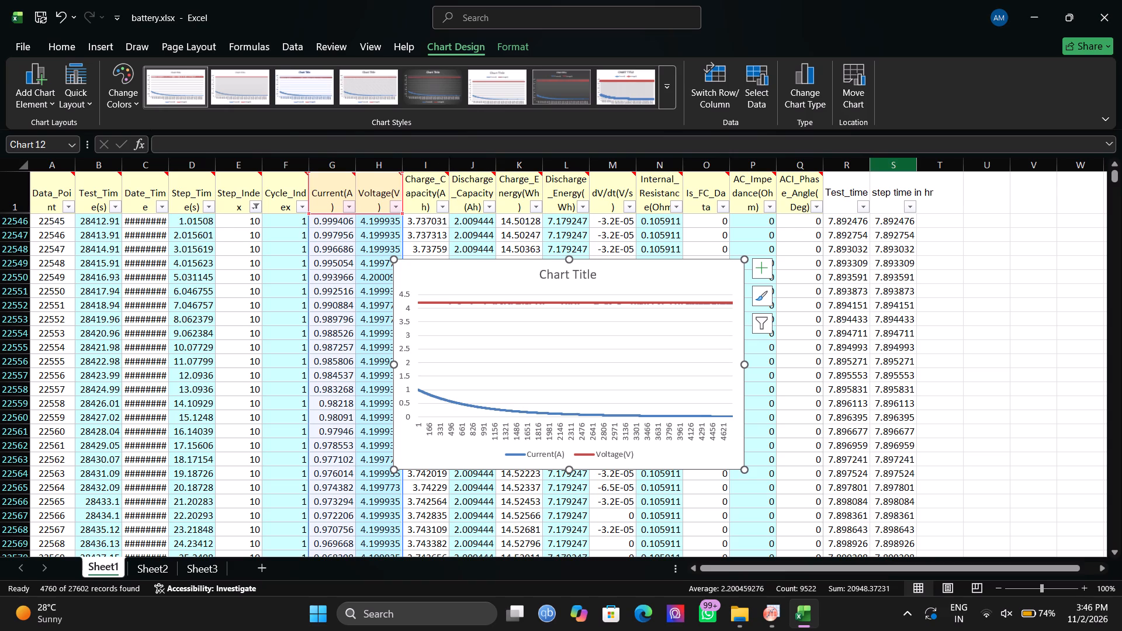
# Switch the Step_Index filter to show only value 11.
pyautogui.moveTo(1114, 176); pyautogui.dragTo(1121, 608)
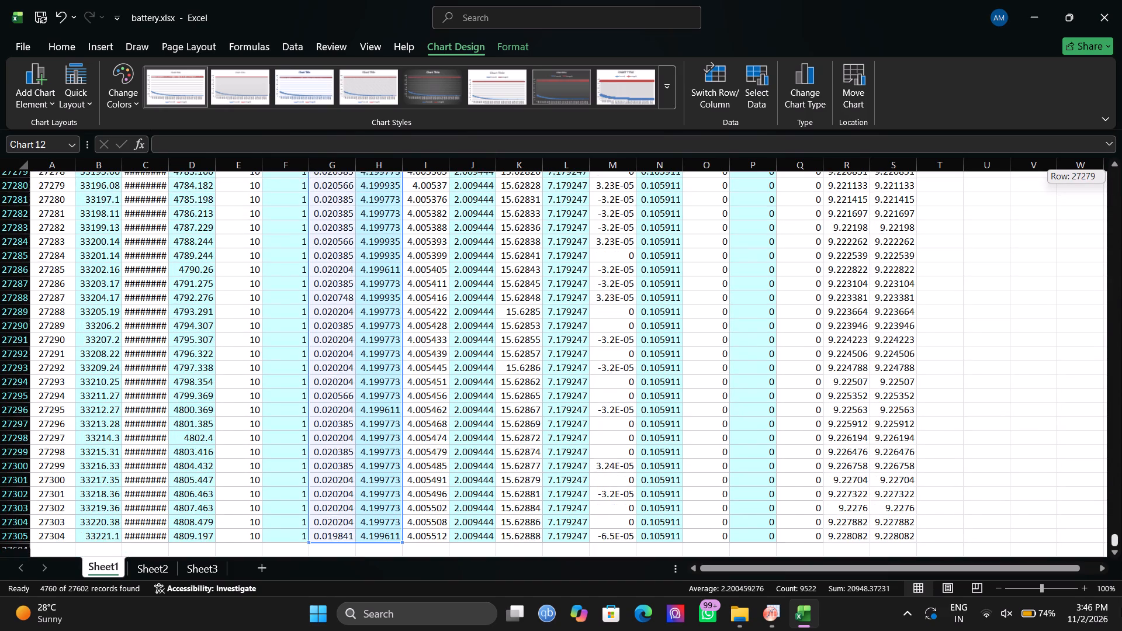
pyautogui.moveTo(1121, 608); pyautogui.dragTo(1117, 248)
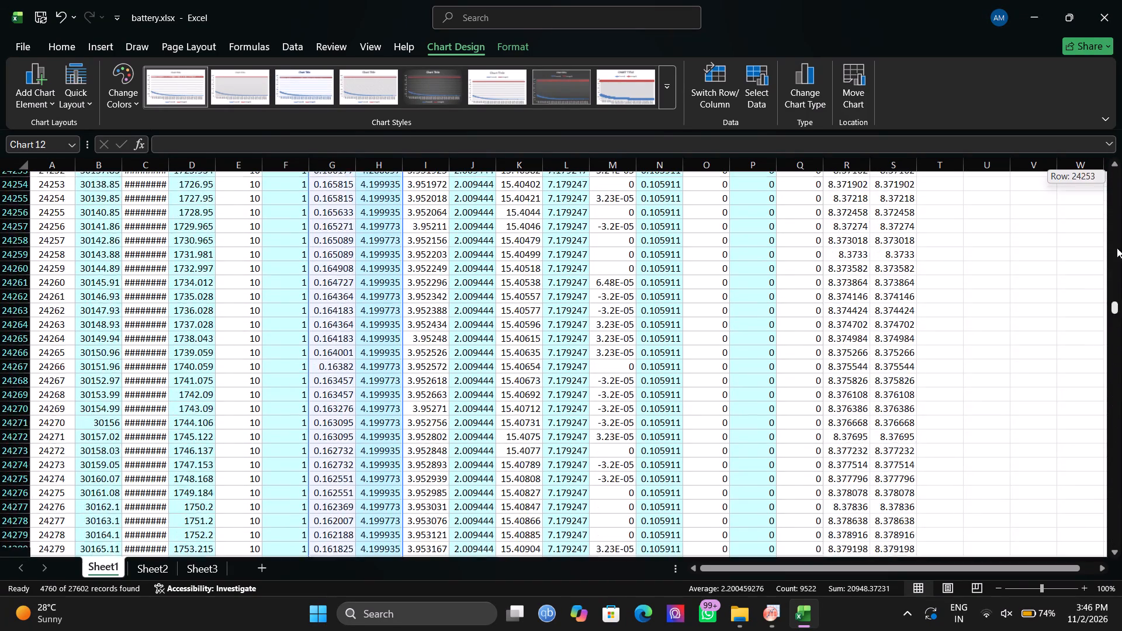
pyautogui.moveTo(1117, 248); pyautogui.dragTo(1107, 131)
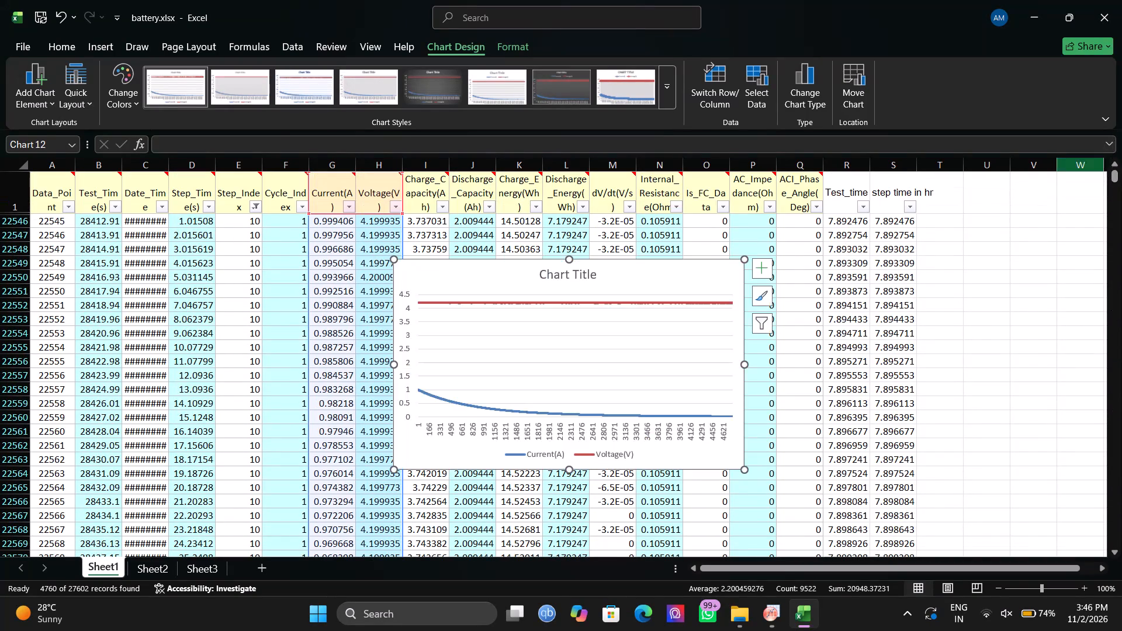
pyautogui.click(254, 204)
pyautogui.scroll(-2, 185, 469)
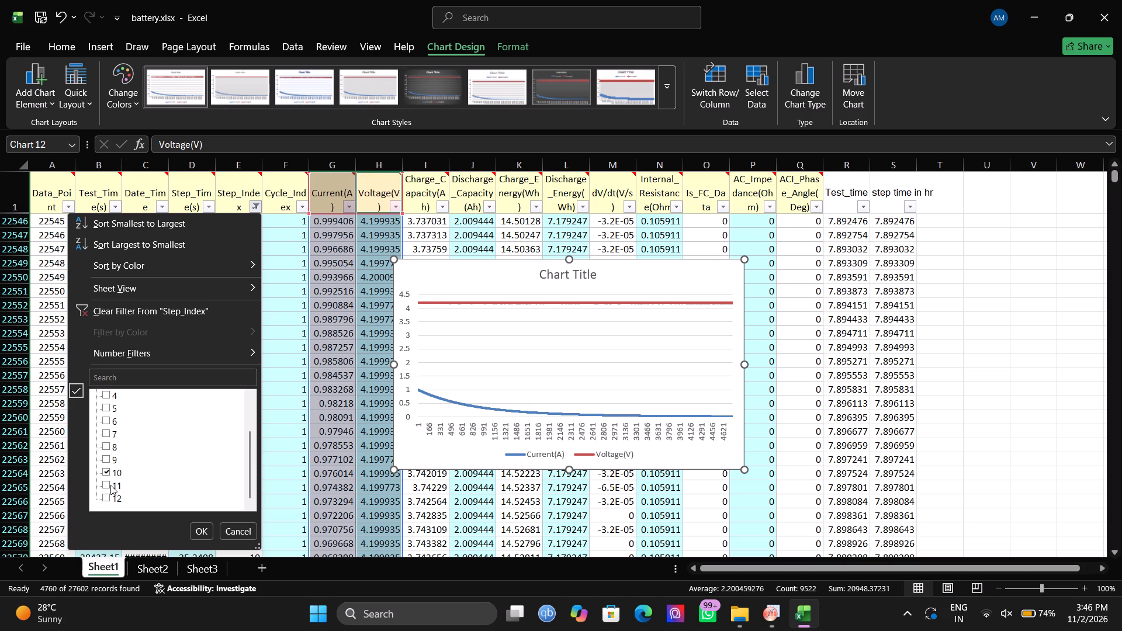
pyautogui.click(106, 487)
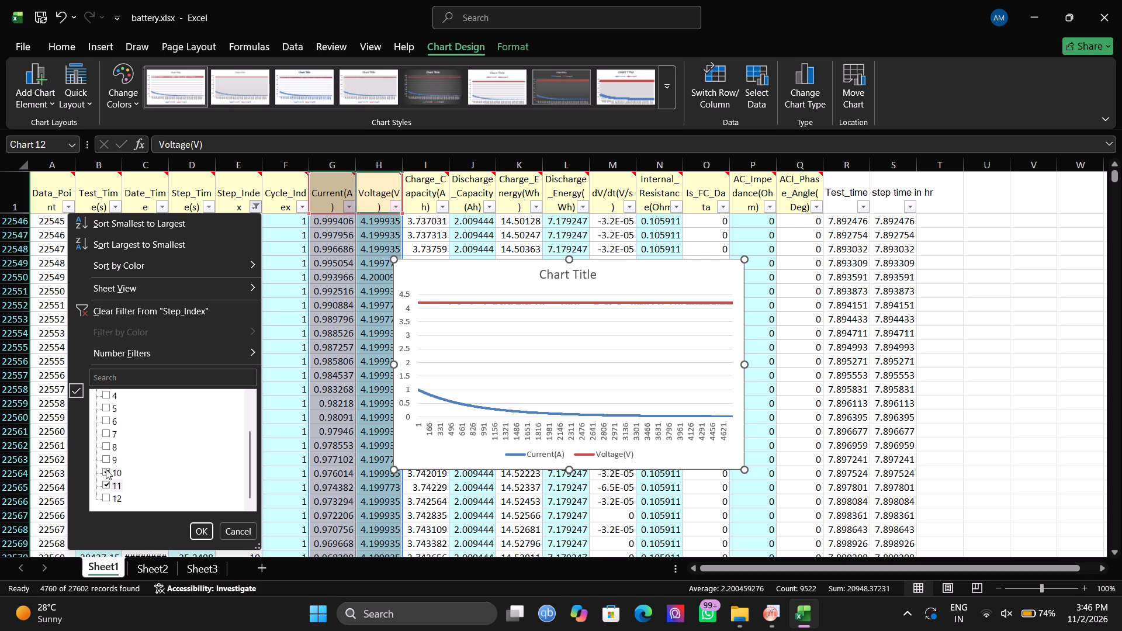
pyautogui.click(106, 469)
pyautogui.click(199, 533)
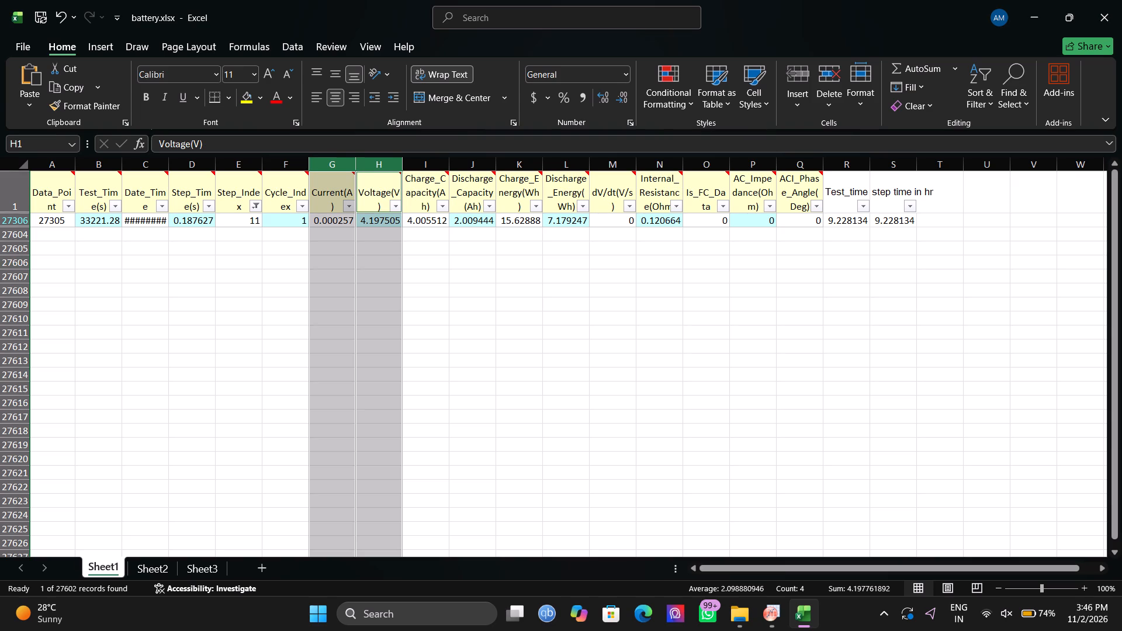
# Switch the Step_Index filter to show only value 12.
pyautogui.click(254, 208)
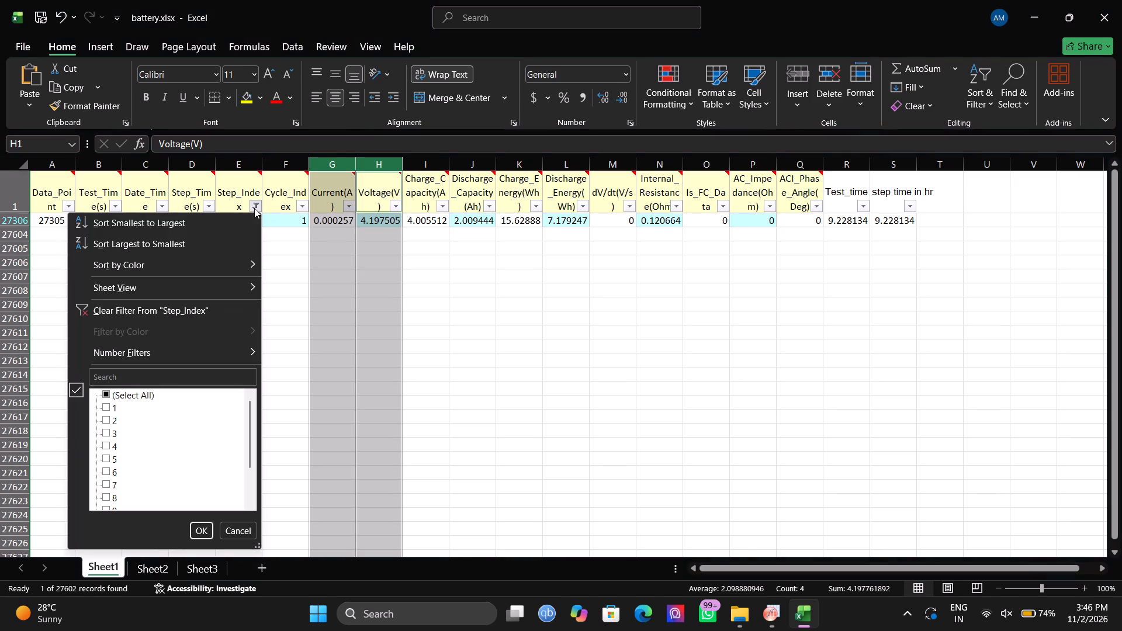
pyautogui.scroll(-2, 182, 446)
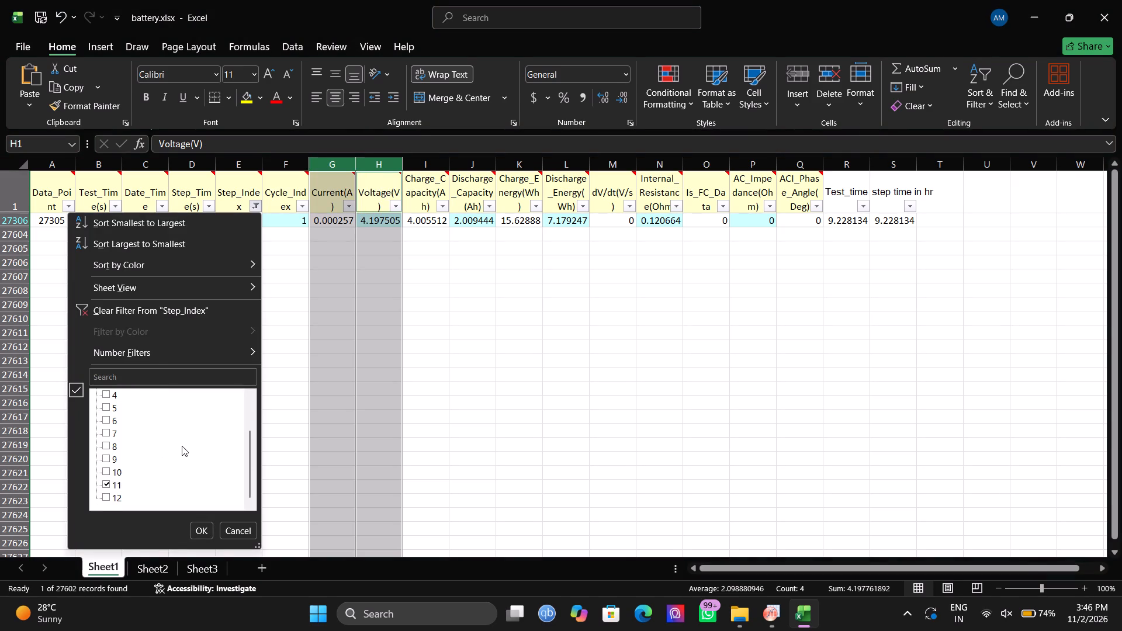
pyautogui.click(103, 495)
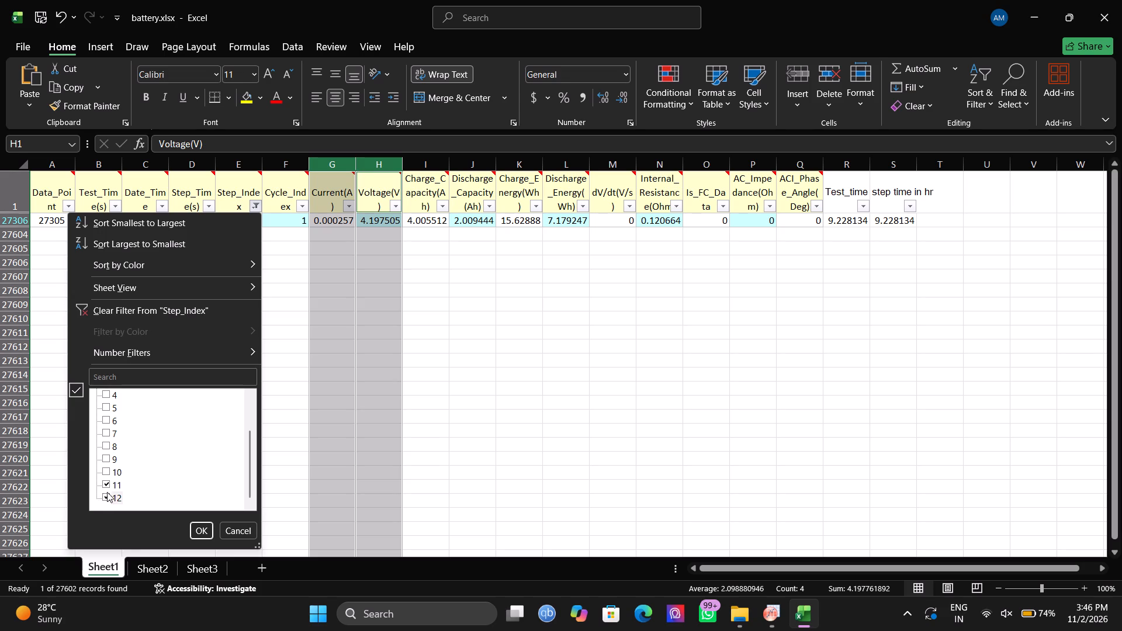
pyautogui.click(109, 482)
pyautogui.click(206, 533)
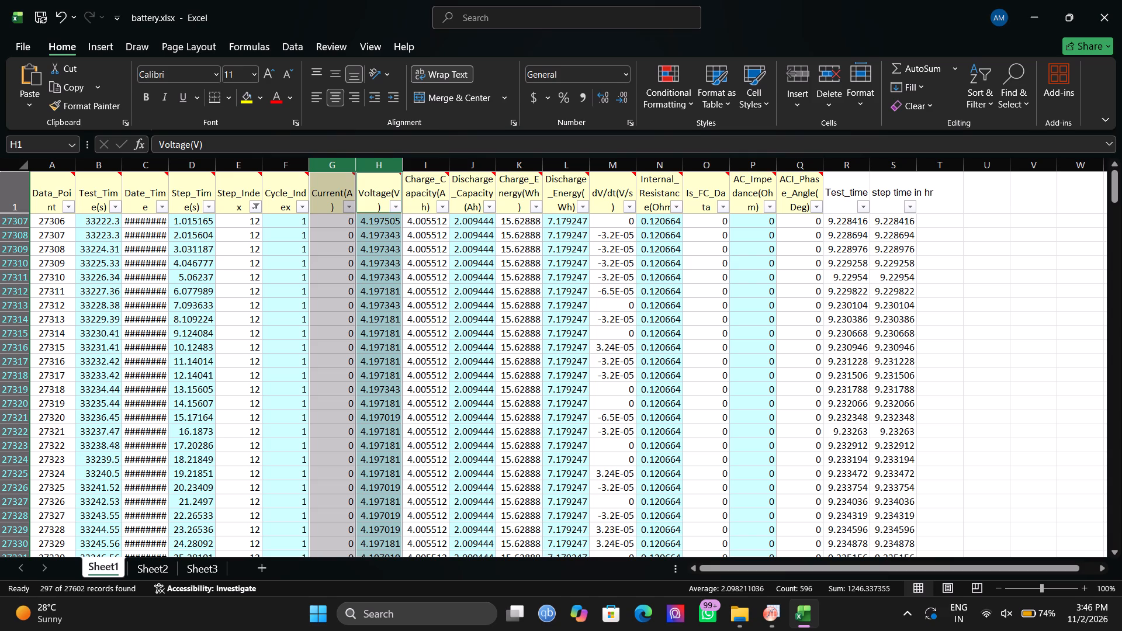
# Insert a 2-D line chart plotting the Current(A) and Voltage(V) columns together for the Step_Index 12 rows.
pyautogui.click(105, 40)
pyautogui.click(422, 81)
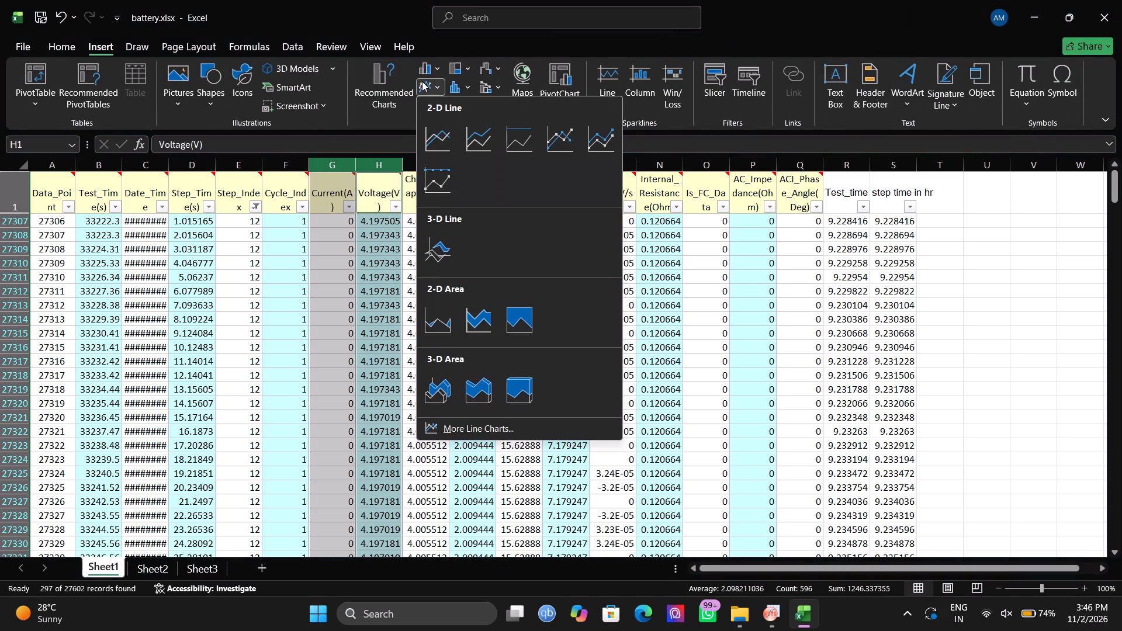
pyautogui.click(441, 148)
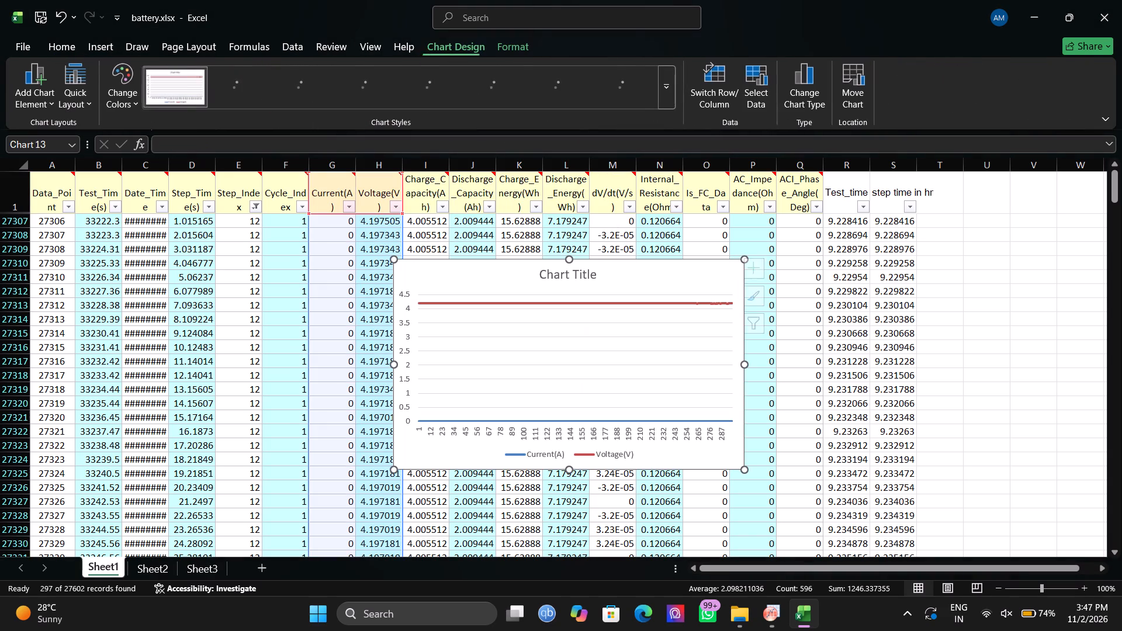